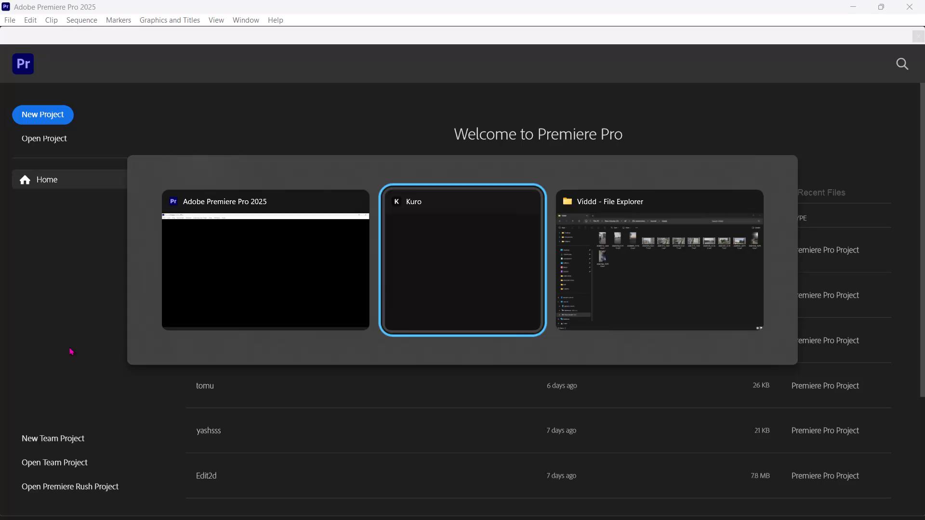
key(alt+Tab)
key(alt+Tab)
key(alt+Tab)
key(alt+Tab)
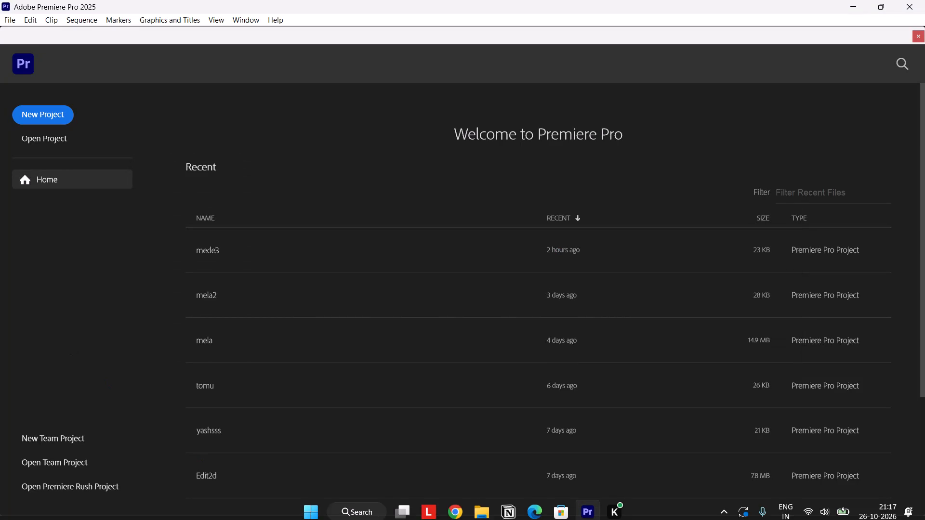
Switch to Google Chrome and open the personal profile whose photo has a black background.
click(457, 502)
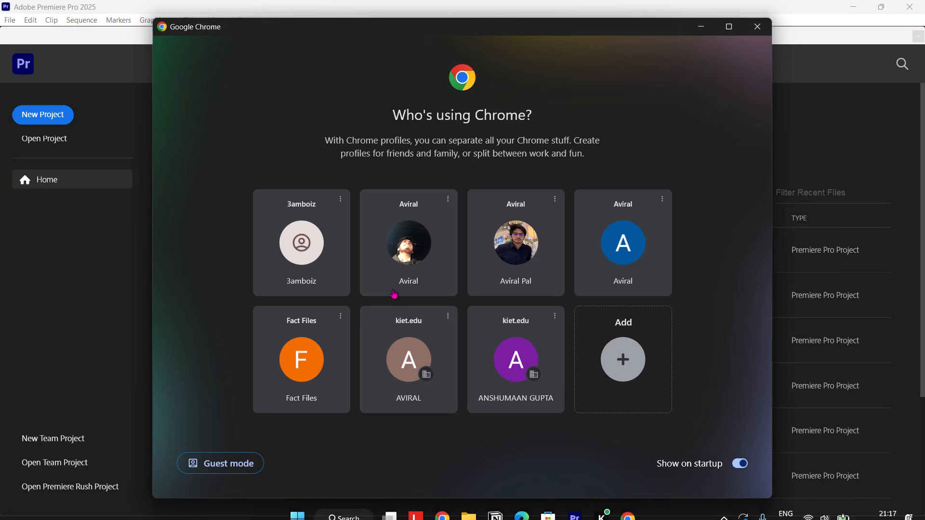
click(392, 282)
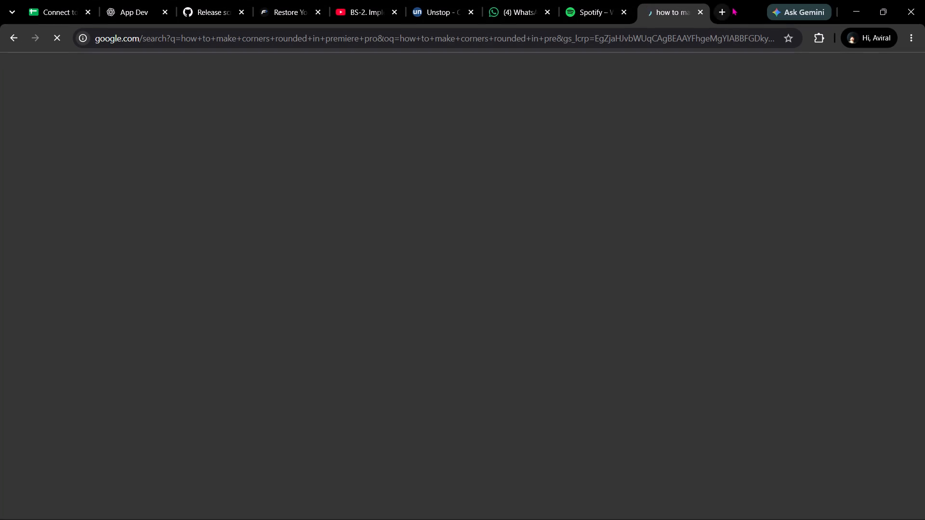
Open a new browser tab and close the old search tab about rounded corners in Premiere Pro.
click(732, 7)
click(721, 8)
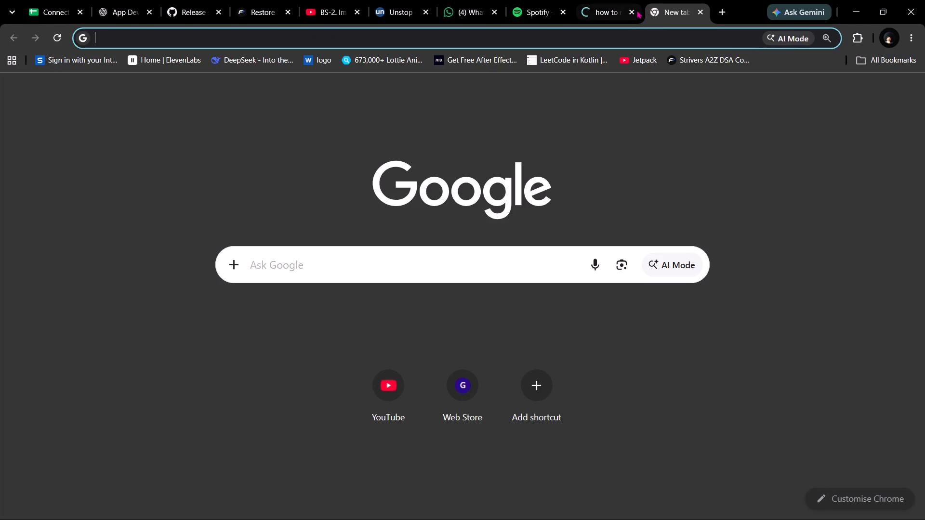
click(634, 11)
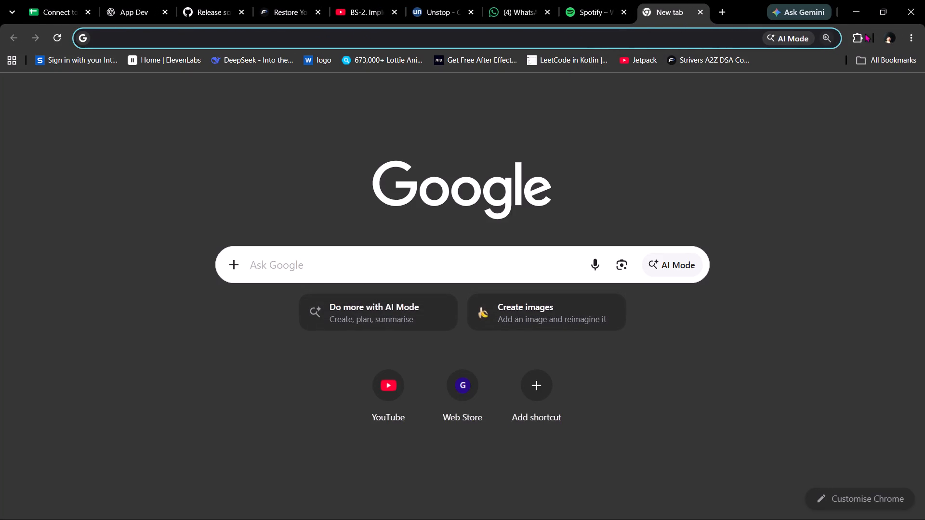
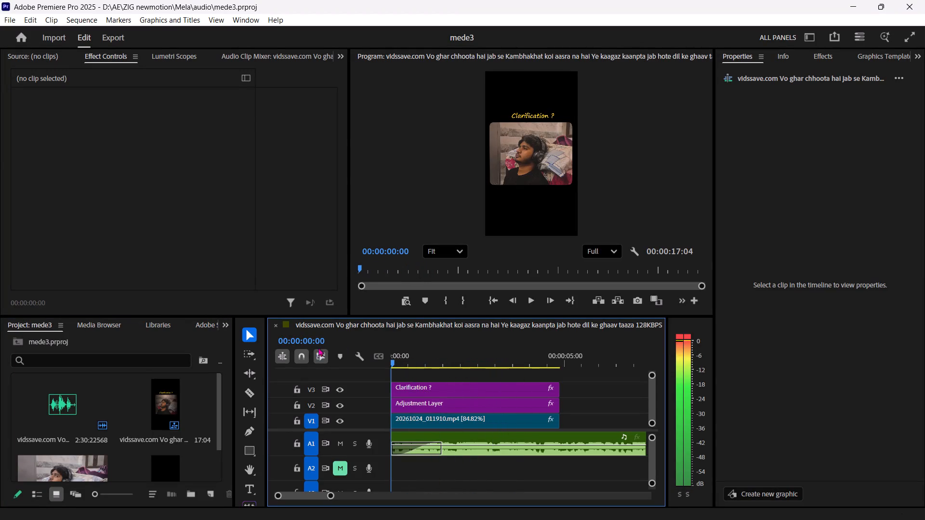
Preview the opening of the mede3 sequence and return the playhead to 00:00:00:00.
key(space)
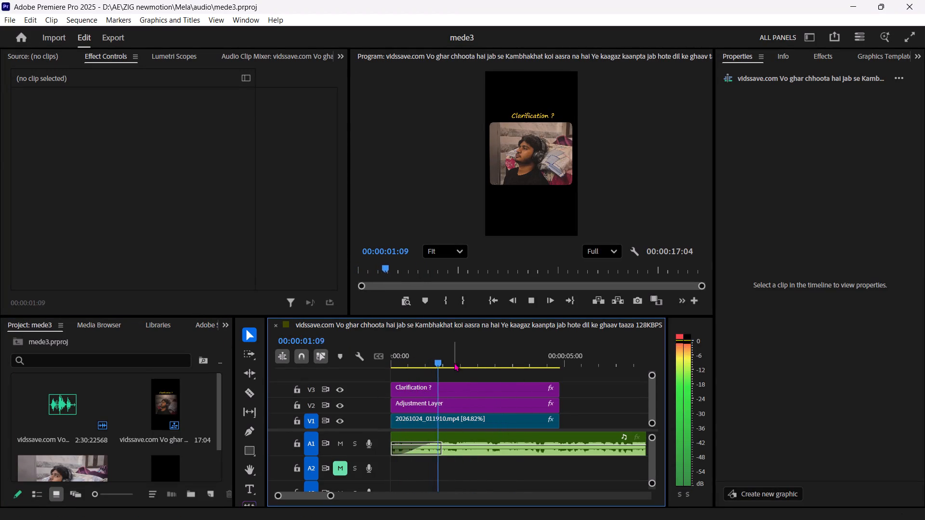
drag(457, 365, 305, 327)
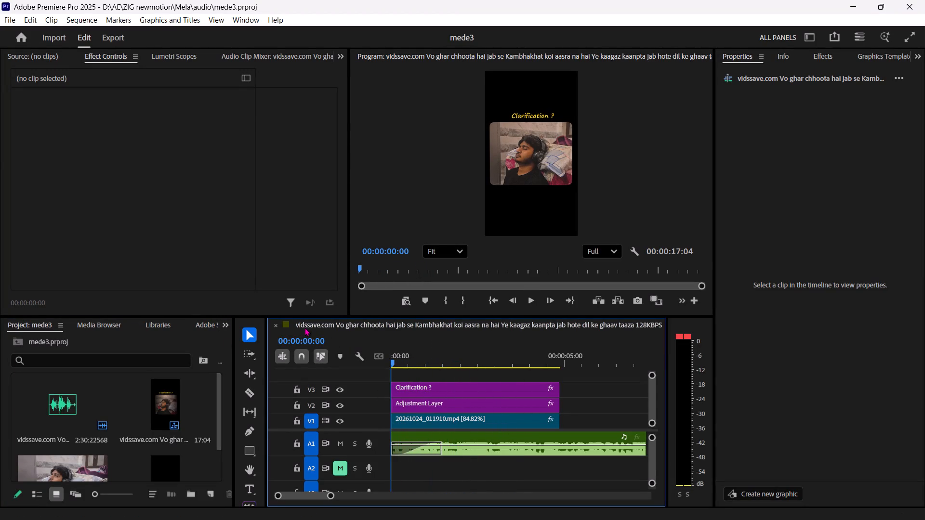
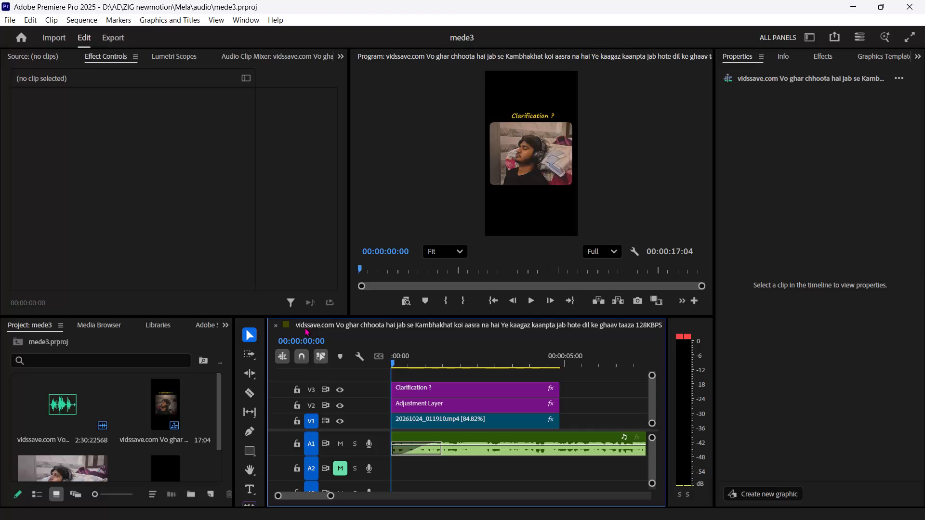
Replay the sequence repeatedly from 00:00:00:00 to review the Clarification ? title, video clip and audio, pausing at 00:00:02:13.
drag(433, 361, 348, 353)
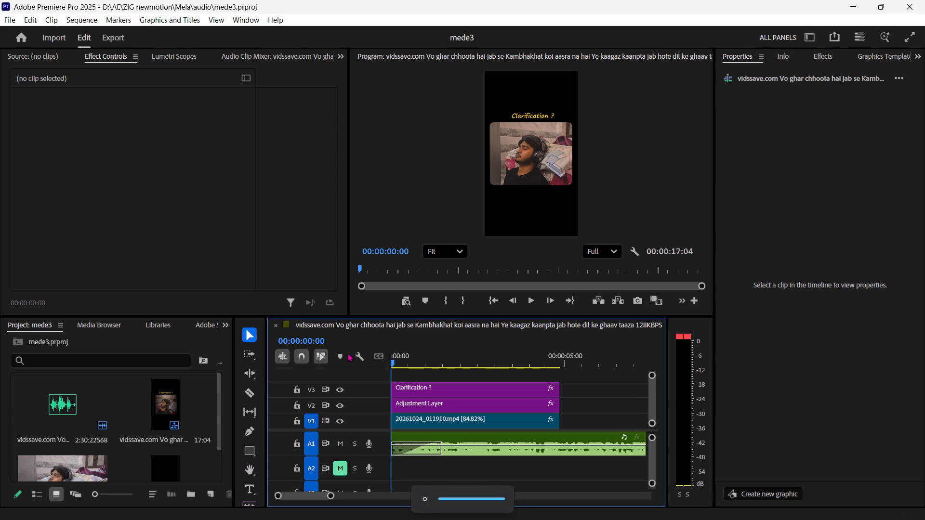
key(space)
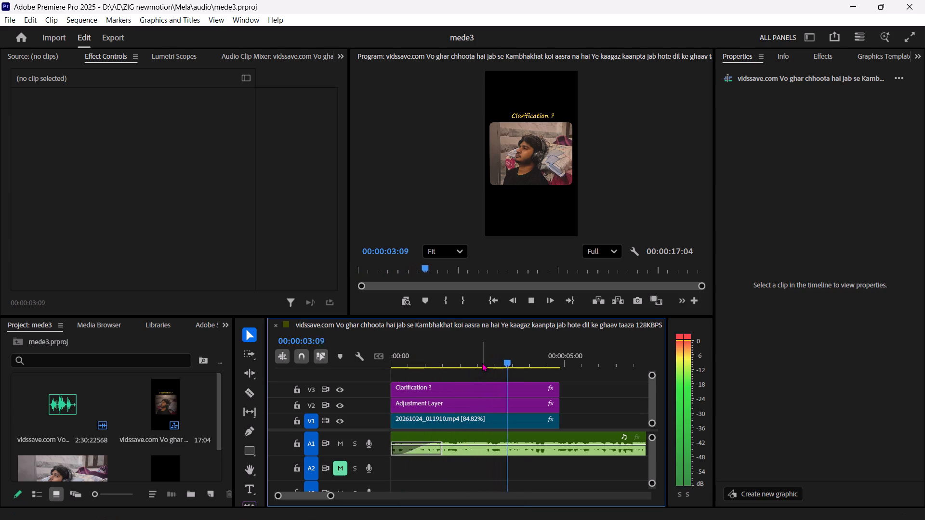
drag(482, 363, 317, 367)
key(space)
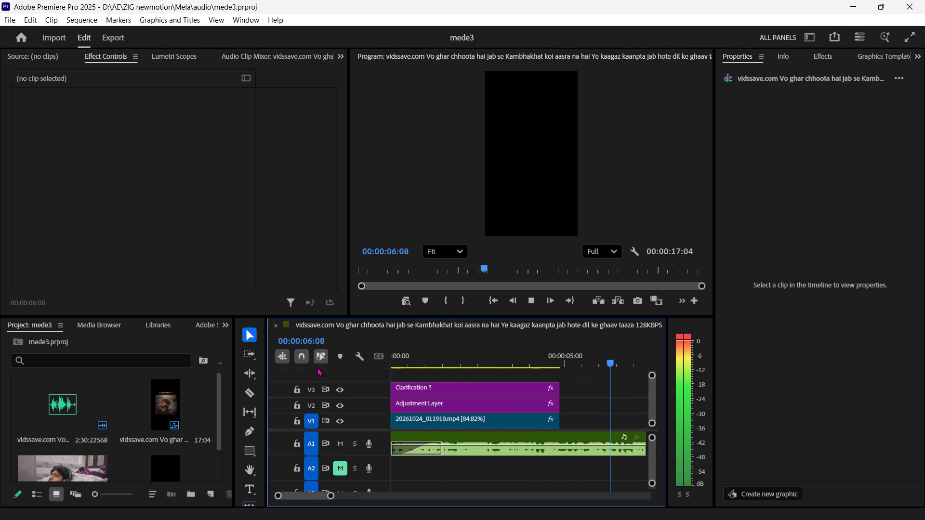
drag(561, 358, 225, 351)
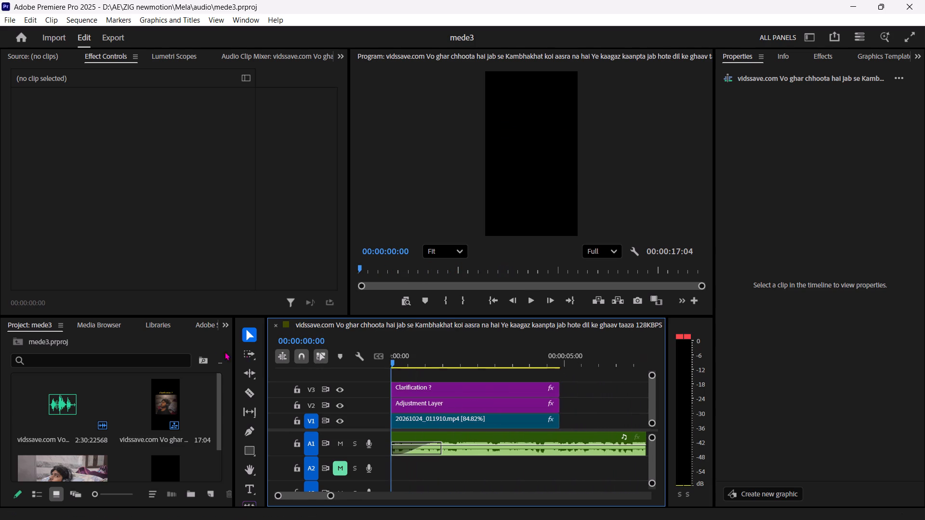
drag(225, 351, 179, 354)
key(space)
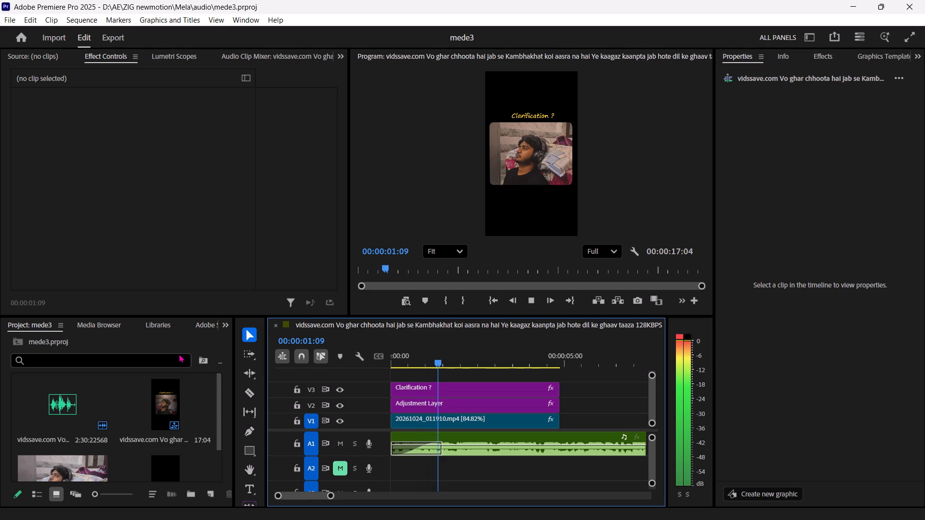
key(space)
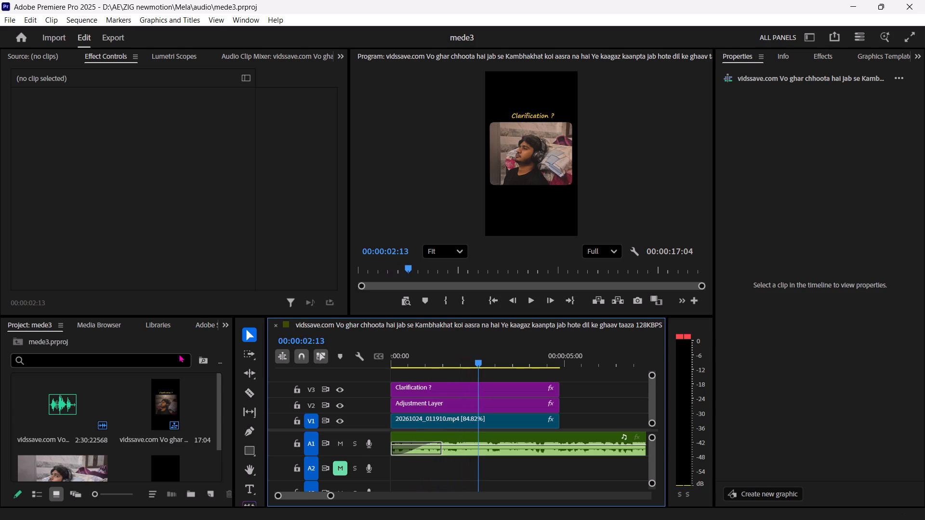
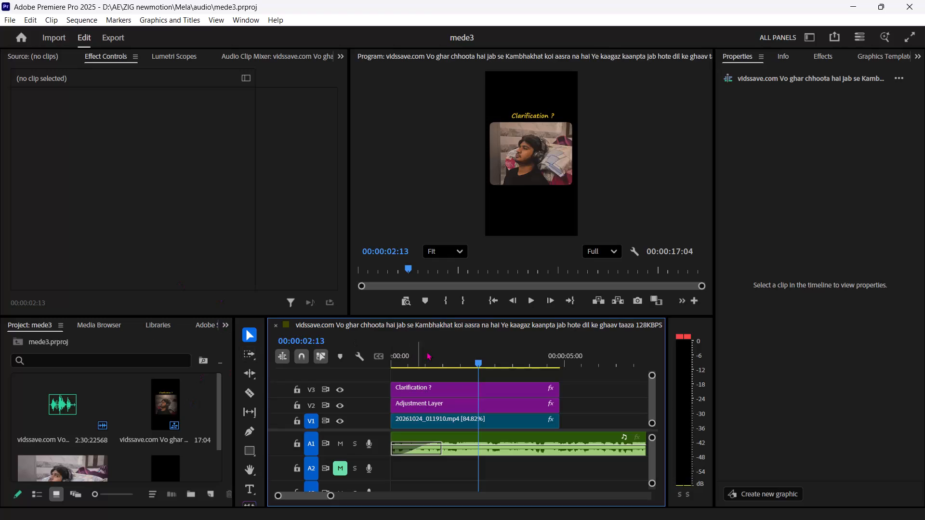
Replay the sequence several times from 00:00:00:00 to review the Clarification ? title, video clip and audio, ending back at the start.
drag(424, 359, 364, 356)
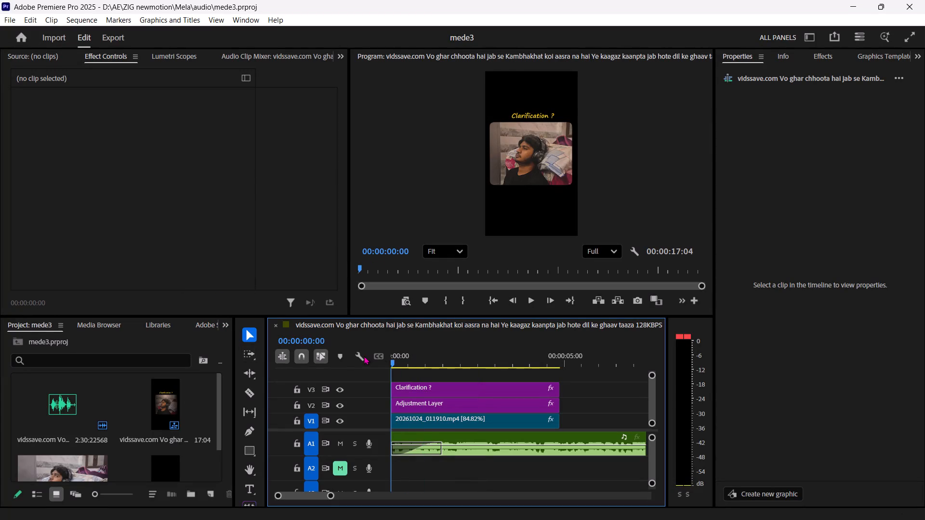
drag(364, 356, 363, 355)
key(space)
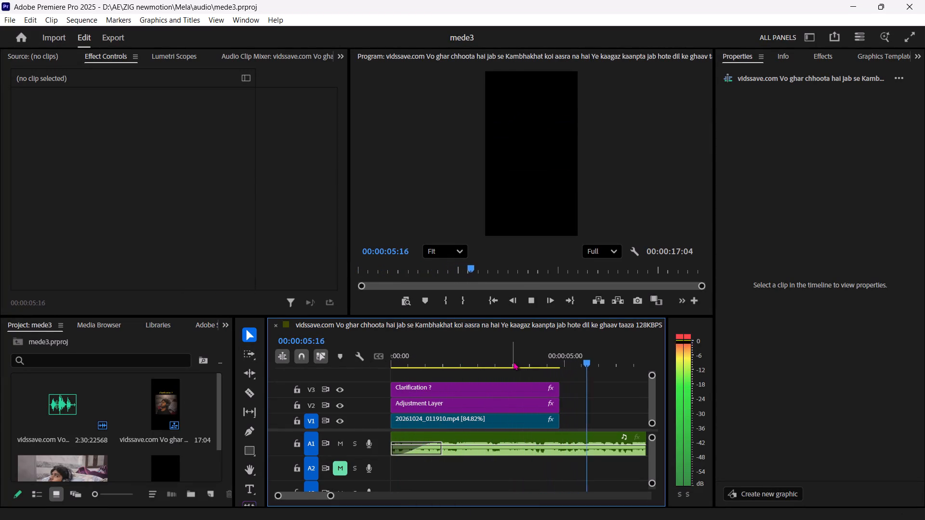
drag(514, 362, 341, 345)
key(space)
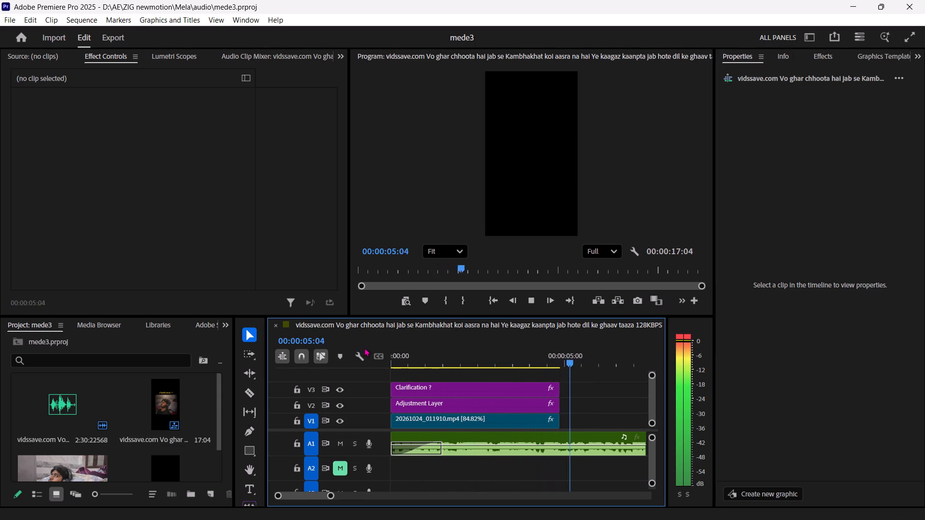
drag(399, 361, 346, 356)
key(space)
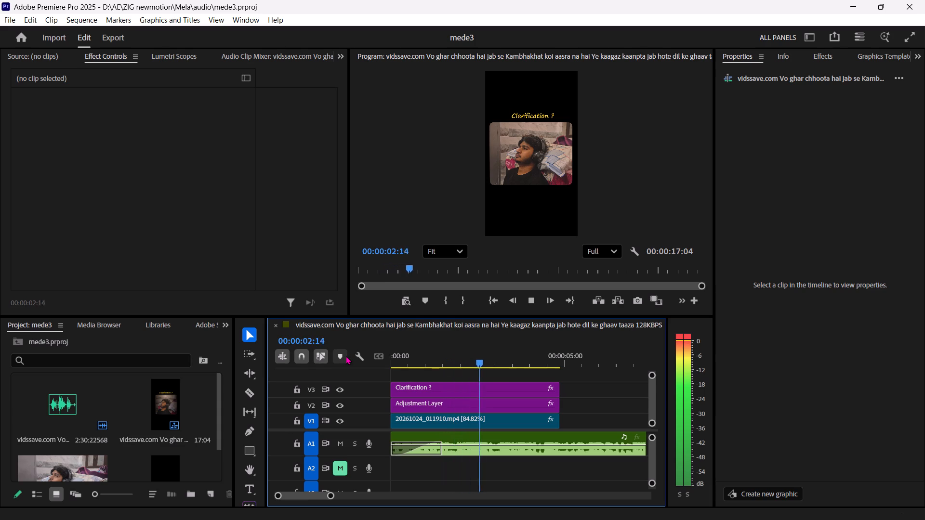
drag(402, 360, 367, 358)
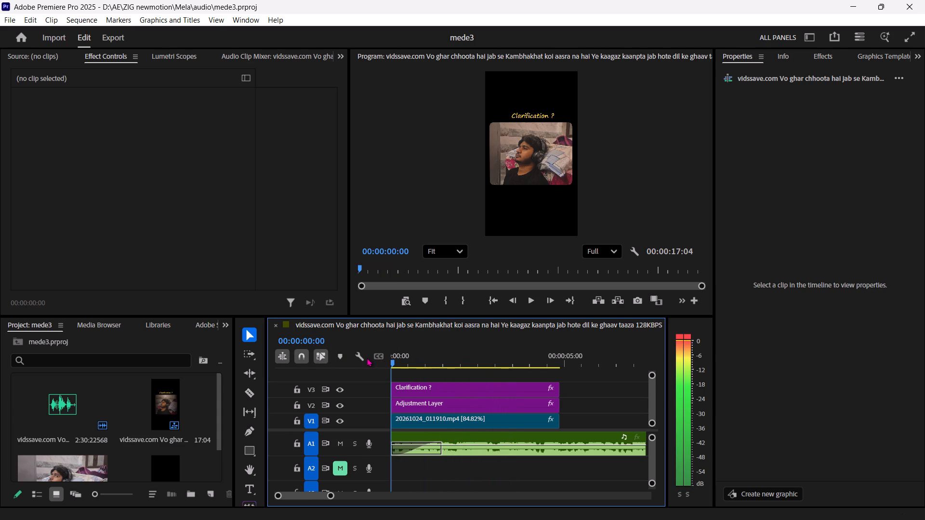
drag(367, 358, 367, 356)
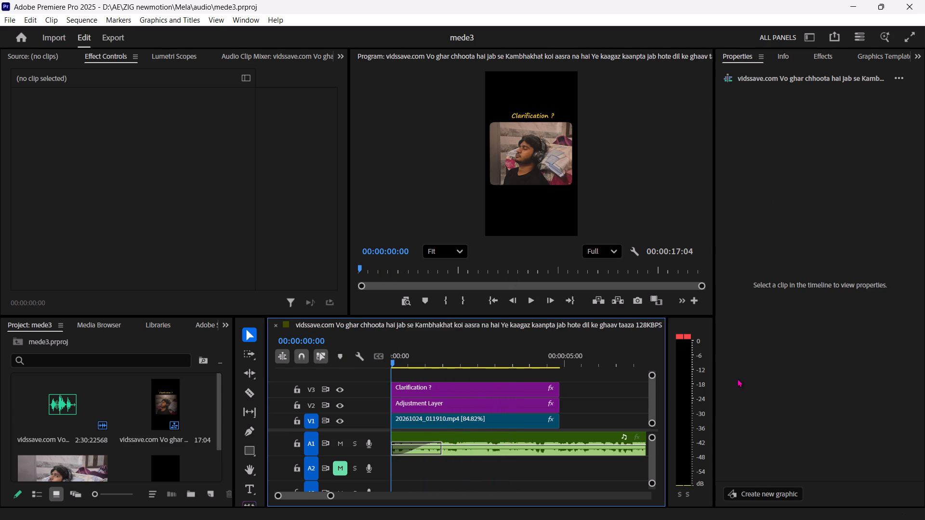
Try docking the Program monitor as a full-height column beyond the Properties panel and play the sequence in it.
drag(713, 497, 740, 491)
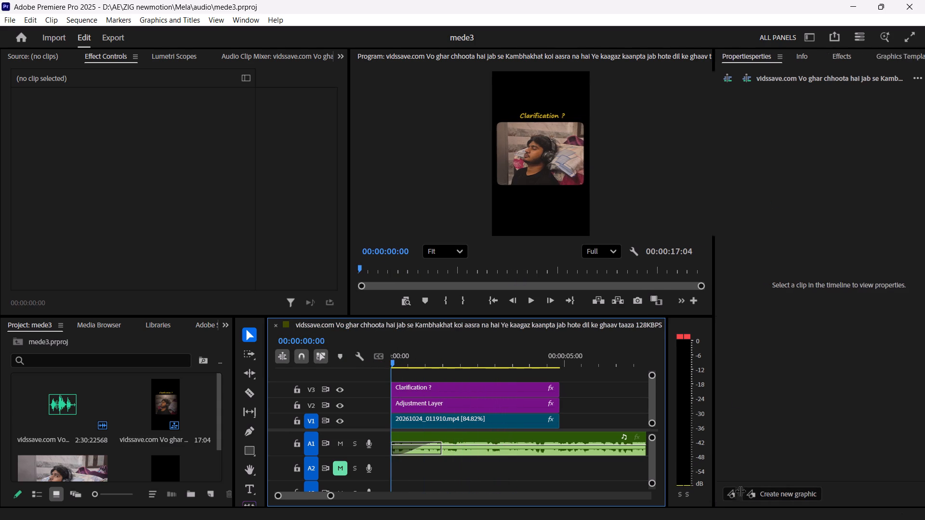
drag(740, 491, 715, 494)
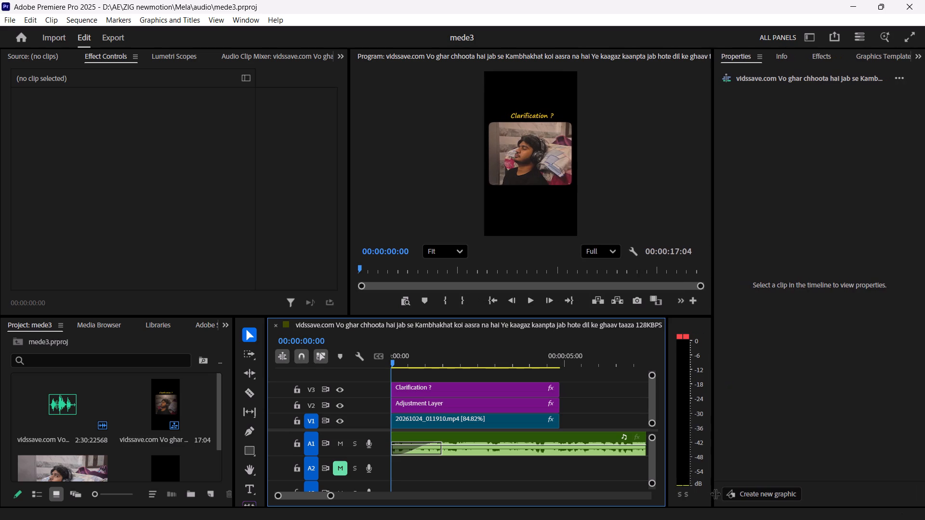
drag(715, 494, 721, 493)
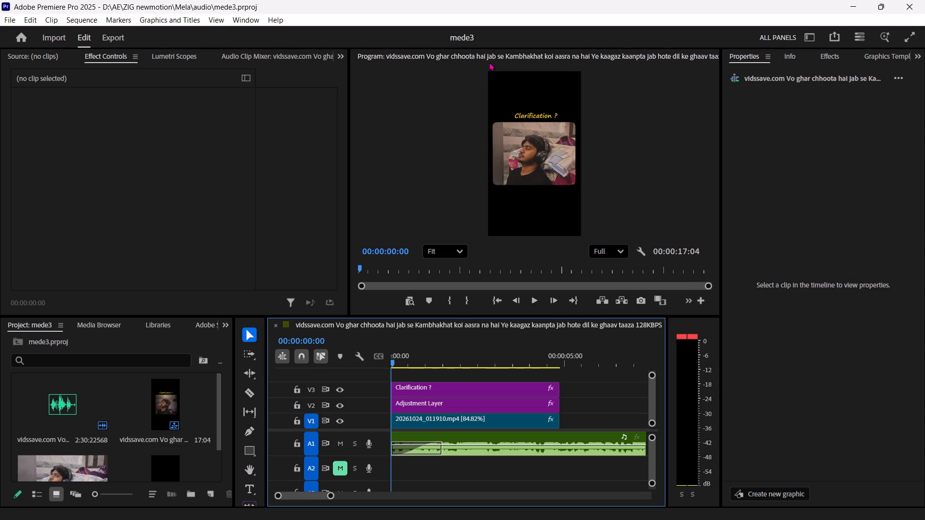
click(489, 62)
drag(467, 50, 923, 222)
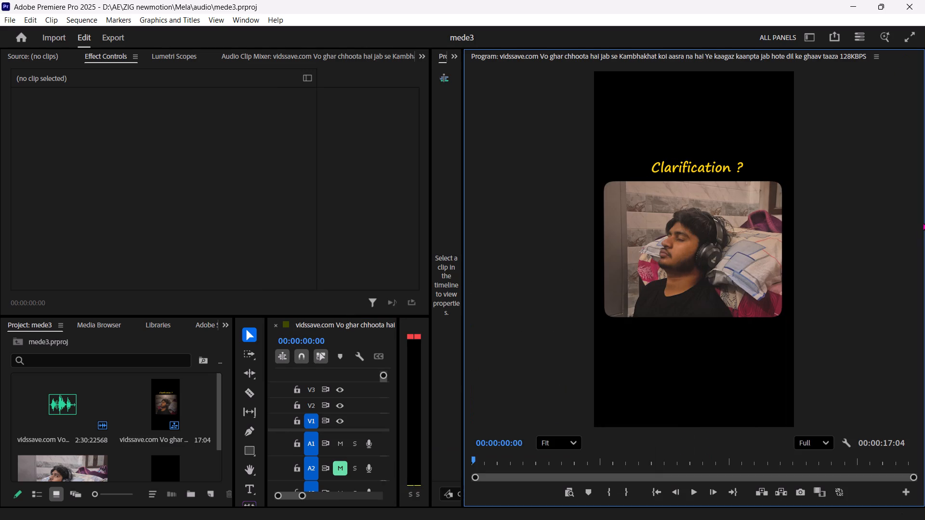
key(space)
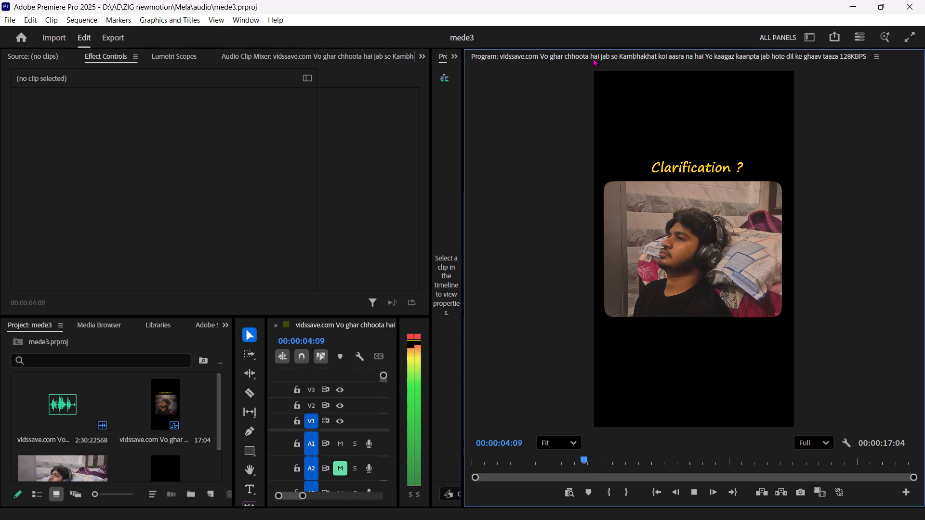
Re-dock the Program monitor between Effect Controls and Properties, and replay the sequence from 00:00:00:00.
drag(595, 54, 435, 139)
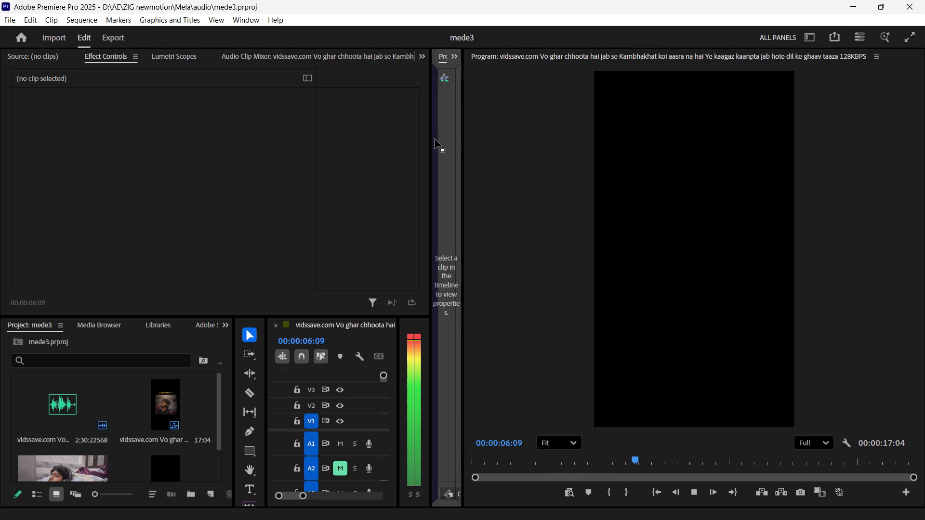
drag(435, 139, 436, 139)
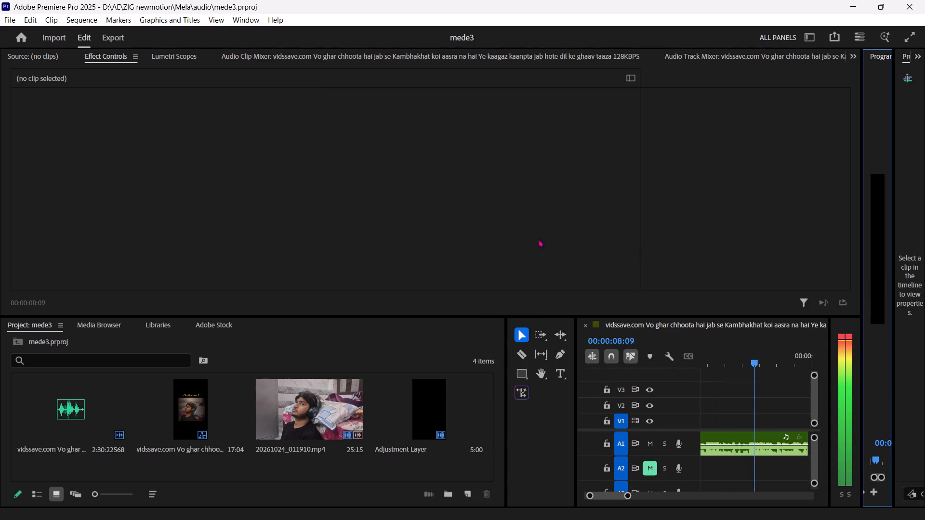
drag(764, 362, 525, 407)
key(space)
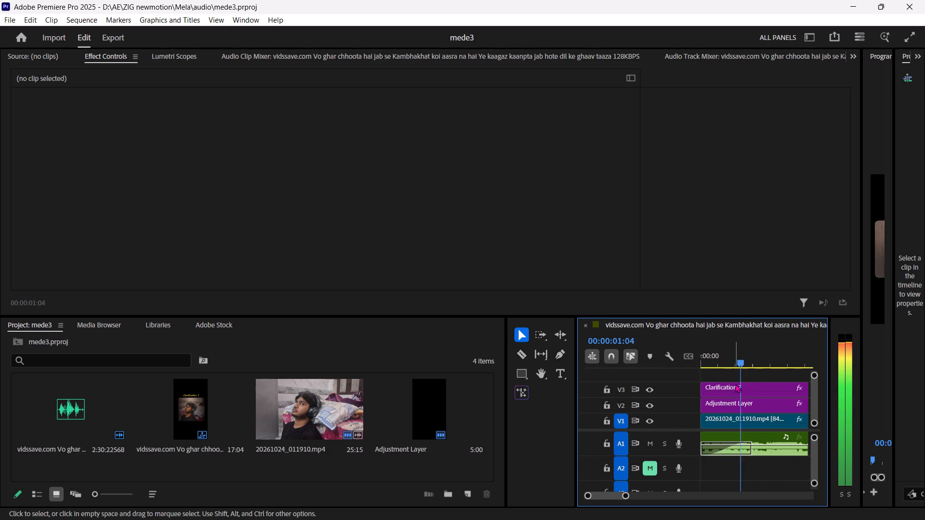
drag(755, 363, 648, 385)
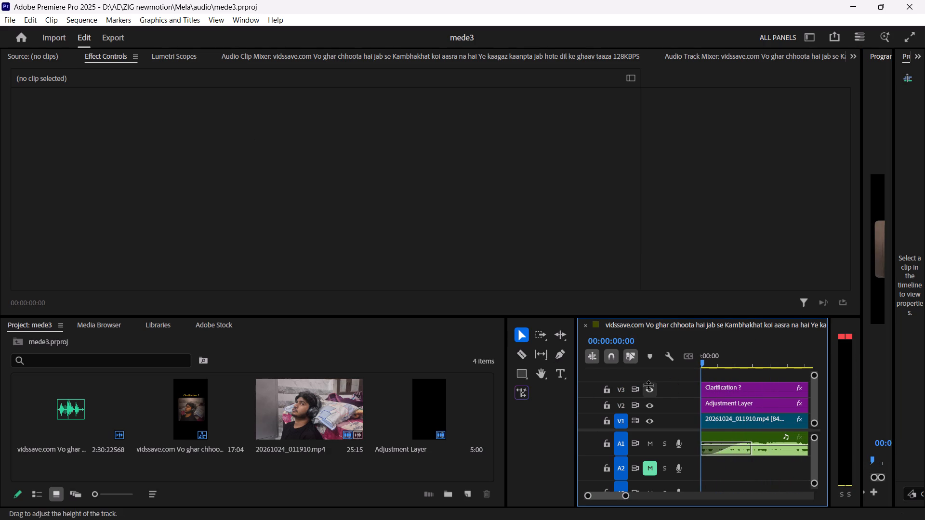
Widen the timeline by narrowing the Project panel beside it.
drag(575, 390, 404, 382)
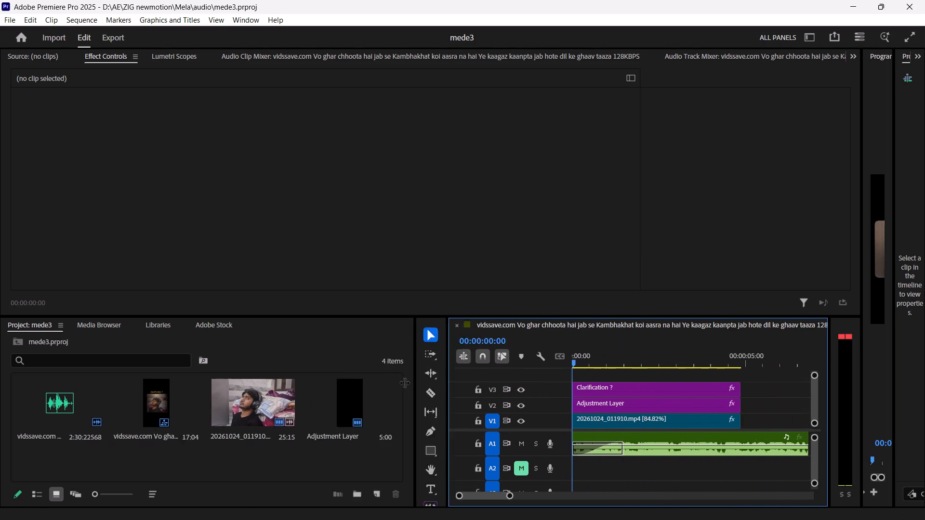
drag(404, 382, 235, 407)
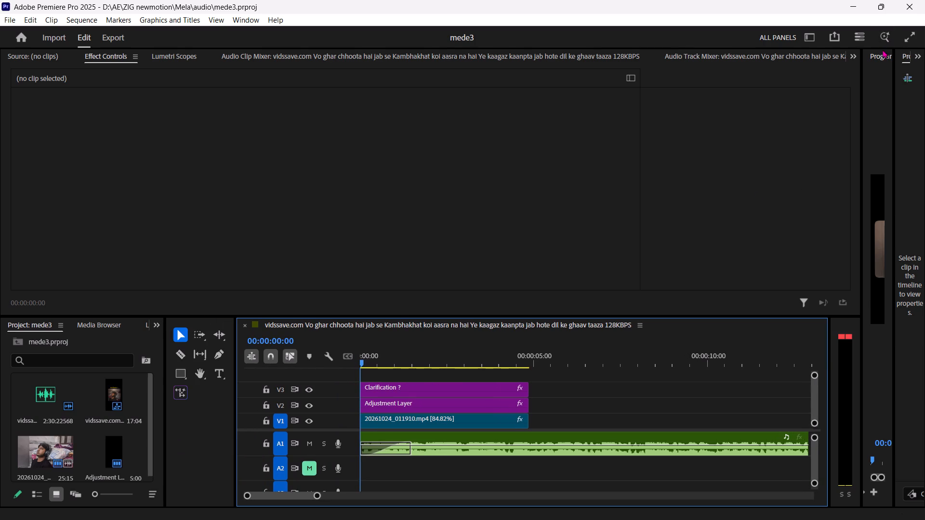
Dock the Program monitor as a full-height column at the workspace's outer edge and narrow it in favour of the Properties panel group.
click(881, 51)
drag(876, 54, 924, 116)
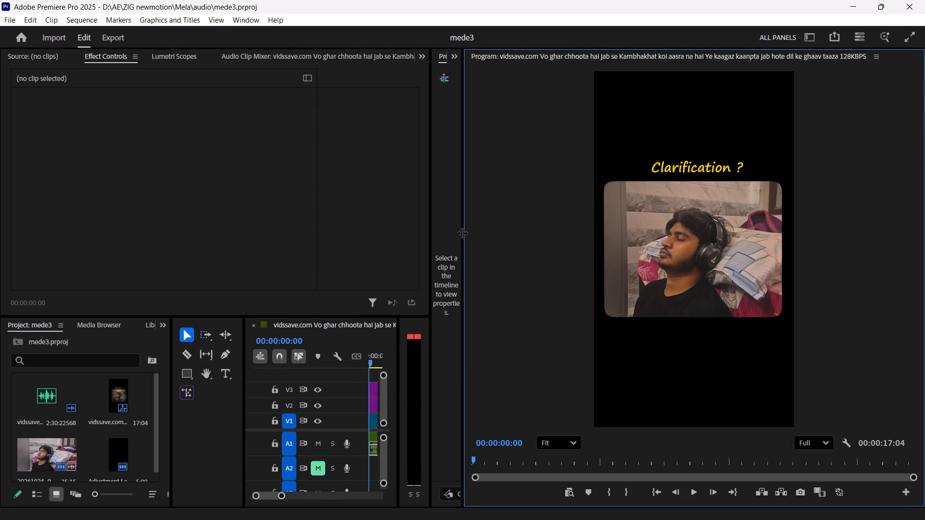
drag(462, 233, 731, 257)
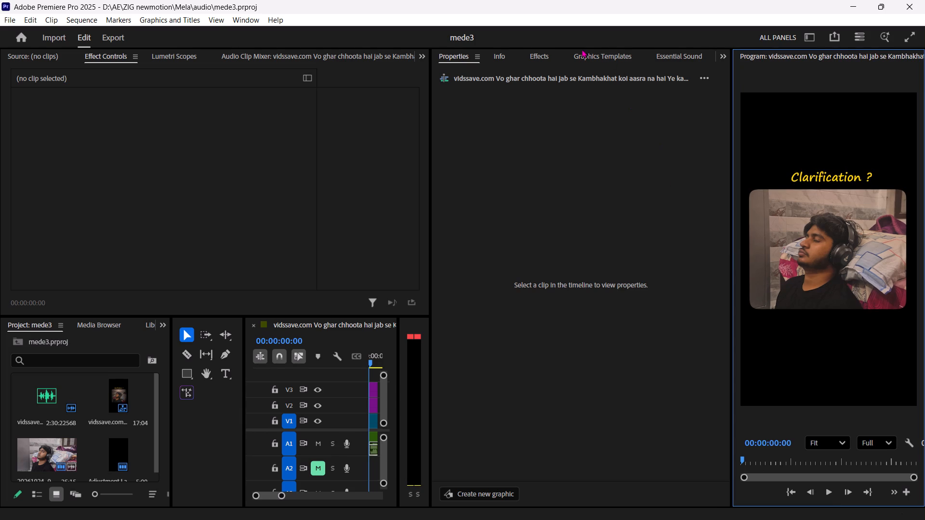
Move the Effects panel out of the Properties group into its own group beside Effect Controls.
drag(565, 52, 490, 106)
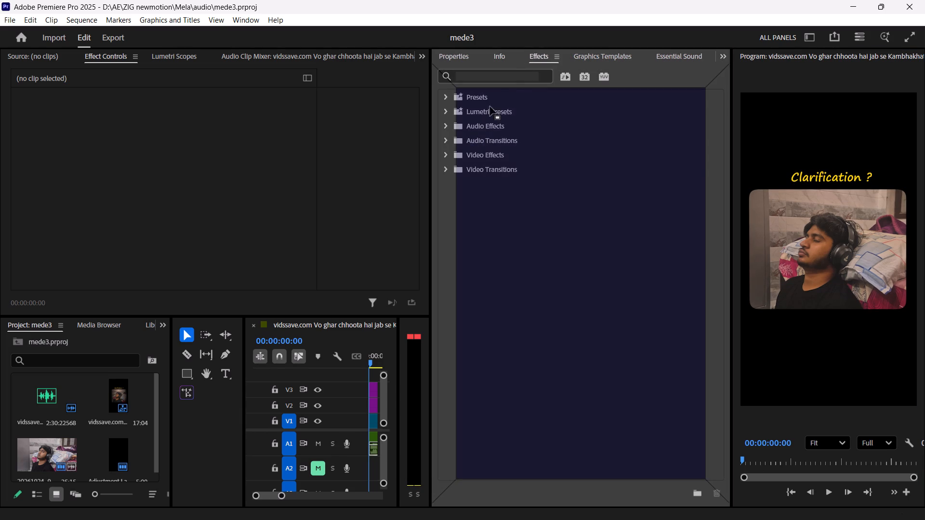
drag(490, 106, 435, 54)
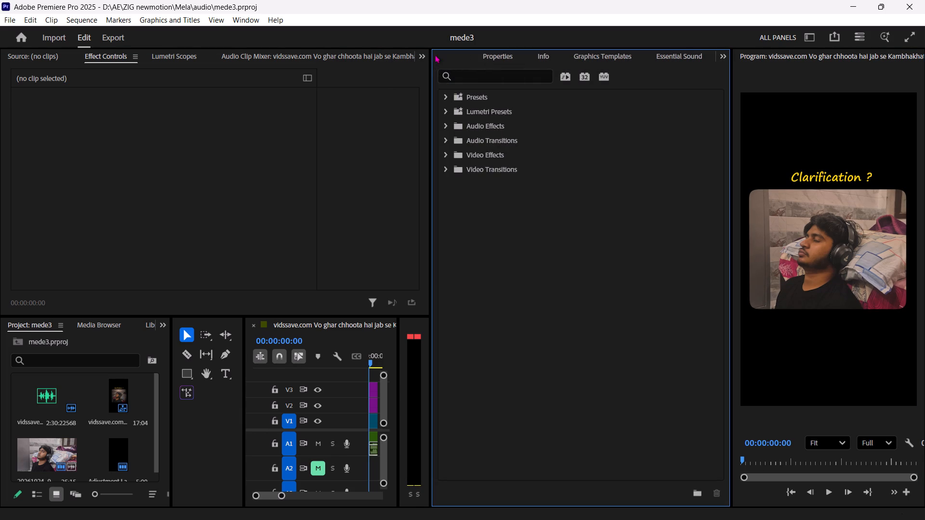
drag(435, 54, 427, 97)
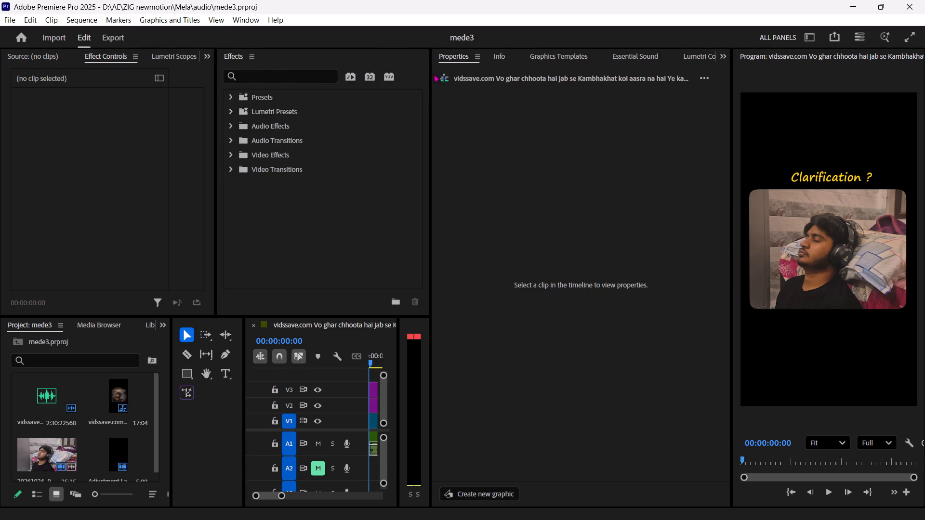
Move the Properties, Info and Graphics Templates panels into the Effects panel group.
drag(461, 56, 271, 54)
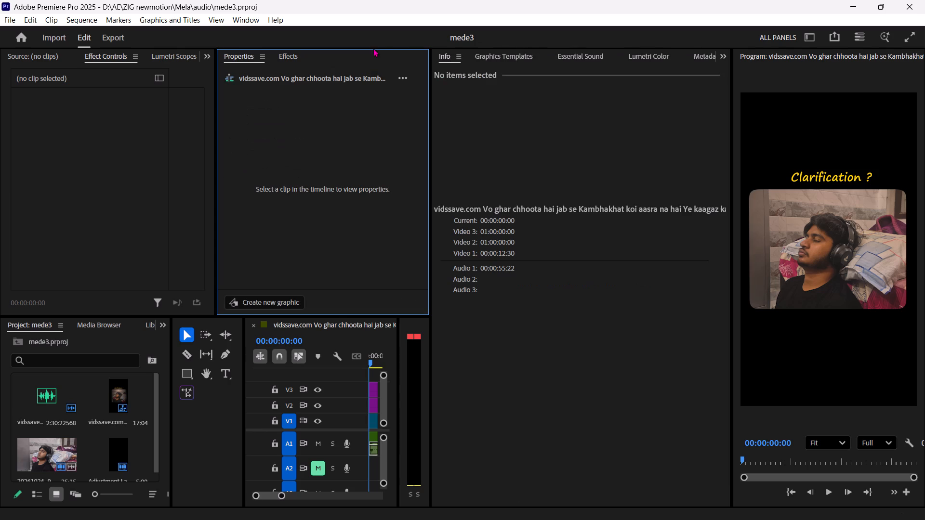
drag(451, 56, 355, 60)
drag(461, 59, 450, 59)
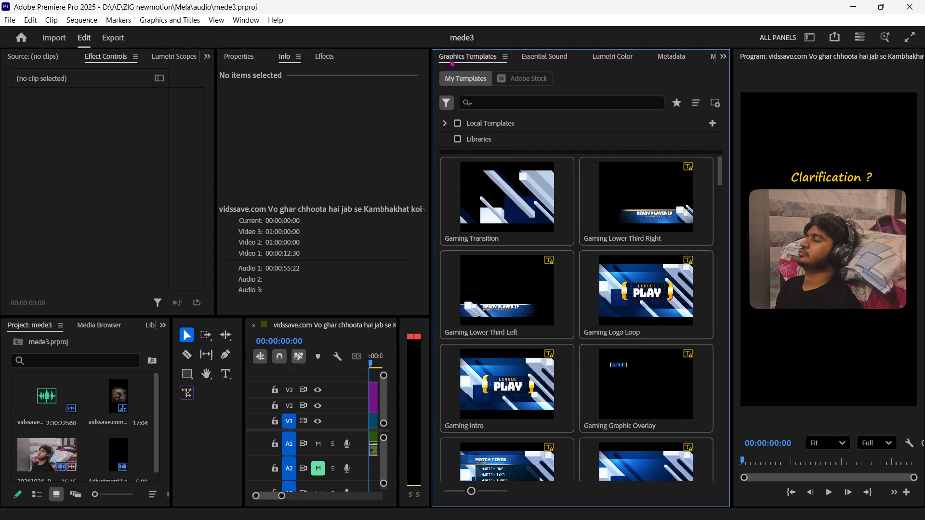
drag(450, 59, 383, 59)
drag(475, 52, 460, 55)
drag(460, 55, 389, 58)
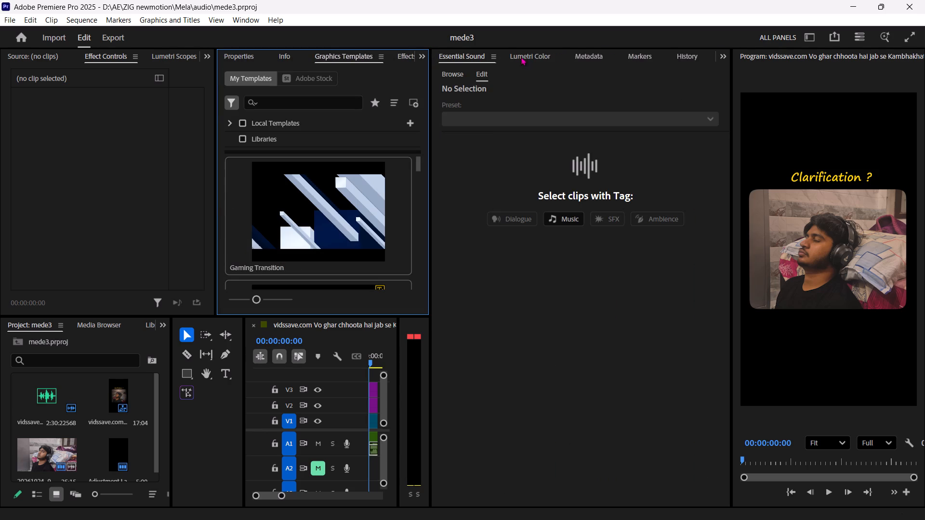
Move the Essential Sound, Lumetri Color, Metadata, Markers, History and Events panels into the Effects panel group.
drag(453, 55, 373, 56)
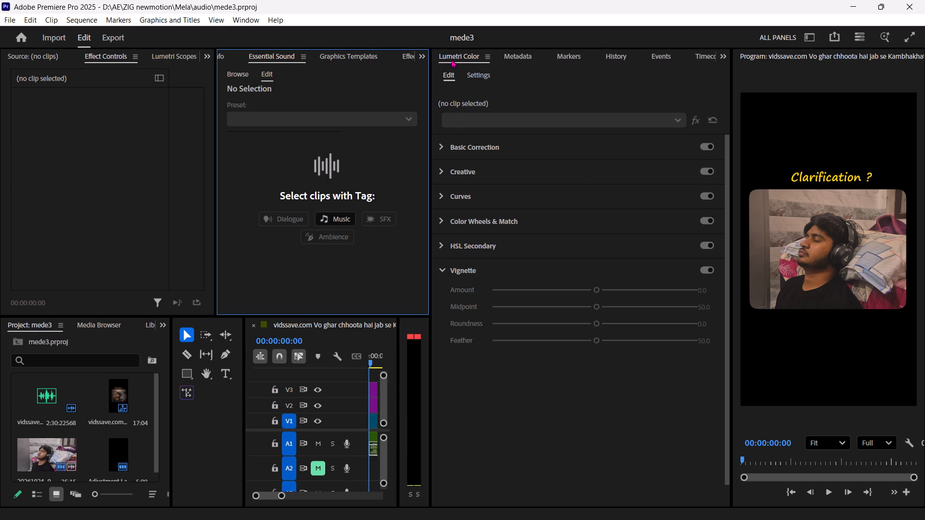
drag(451, 59, 370, 59)
drag(451, 58, 369, 56)
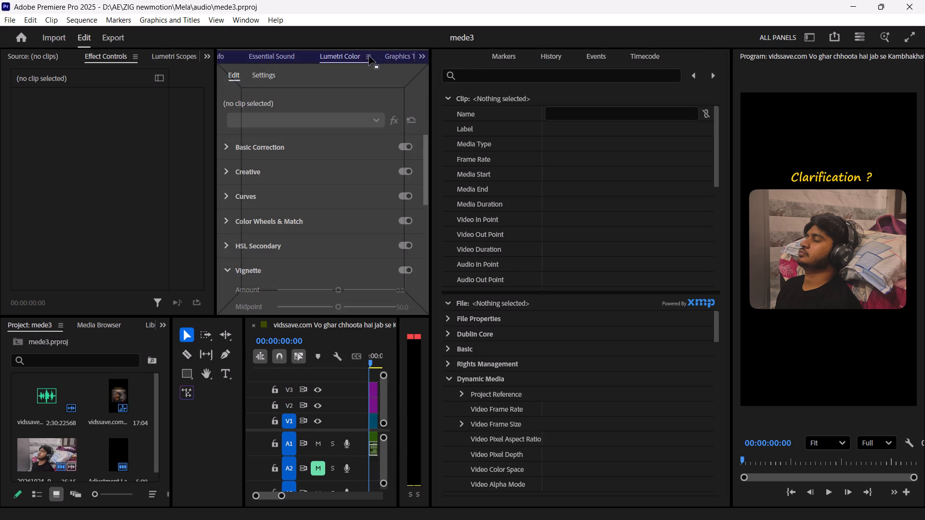
drag(369, 56, 365, 55)
drag(448, 57, 377, 56)
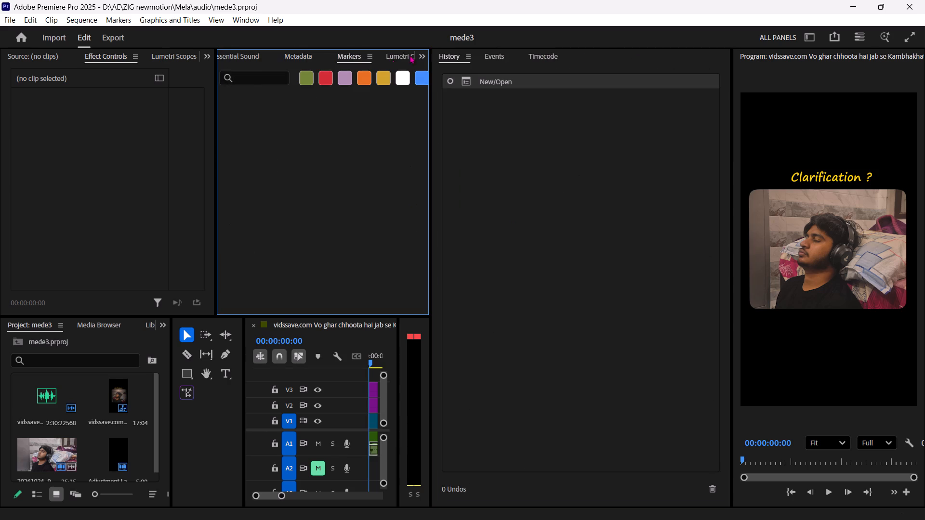
drag(443, 55, 378, 56)
drag(446, 61, 406, 61)
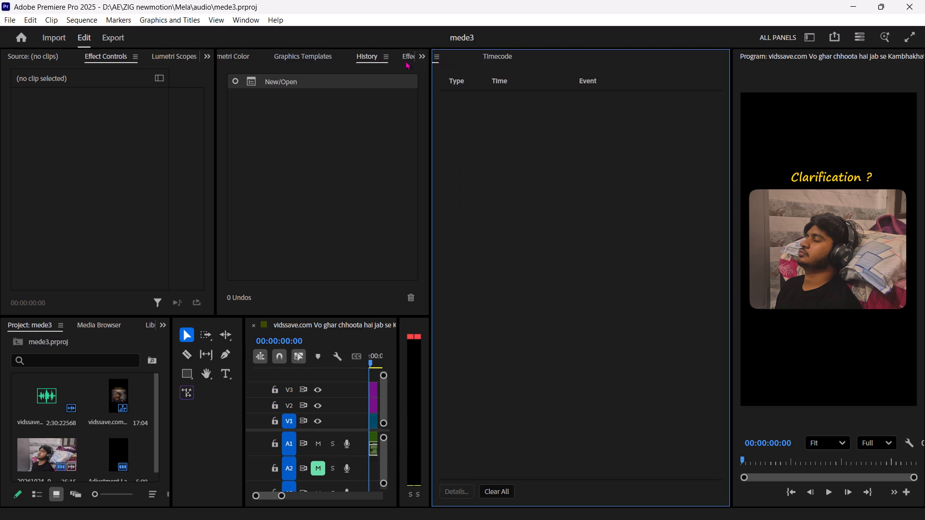
drag(406, 61, 371, 62)
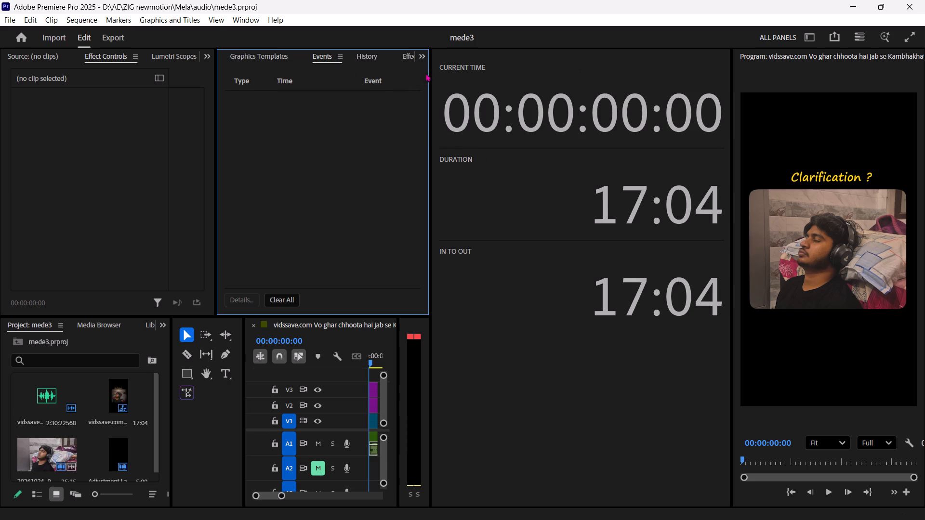
Widen the Effects panel group and move the remaining Timecode panel into it, leaving the Program monitor alongside.
drag(430, 89, 606, 114)
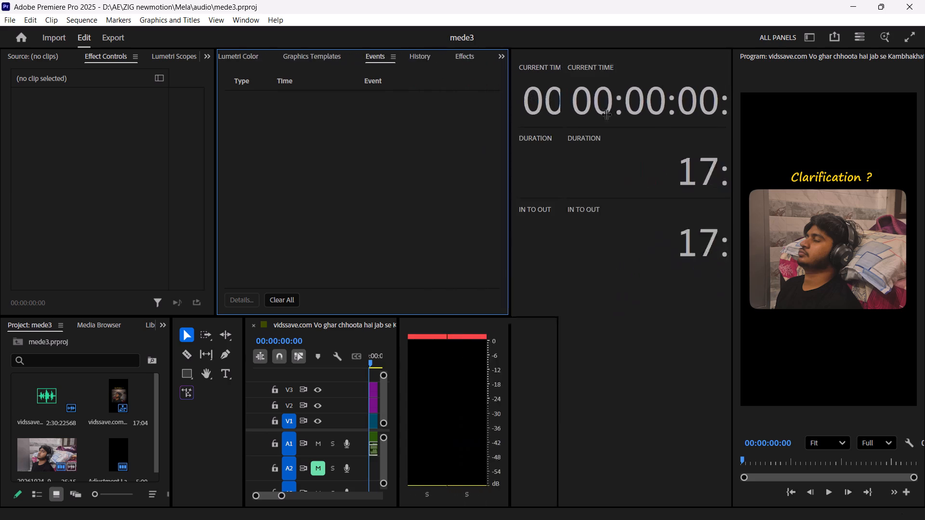
drag(606, 114, 687, 136)
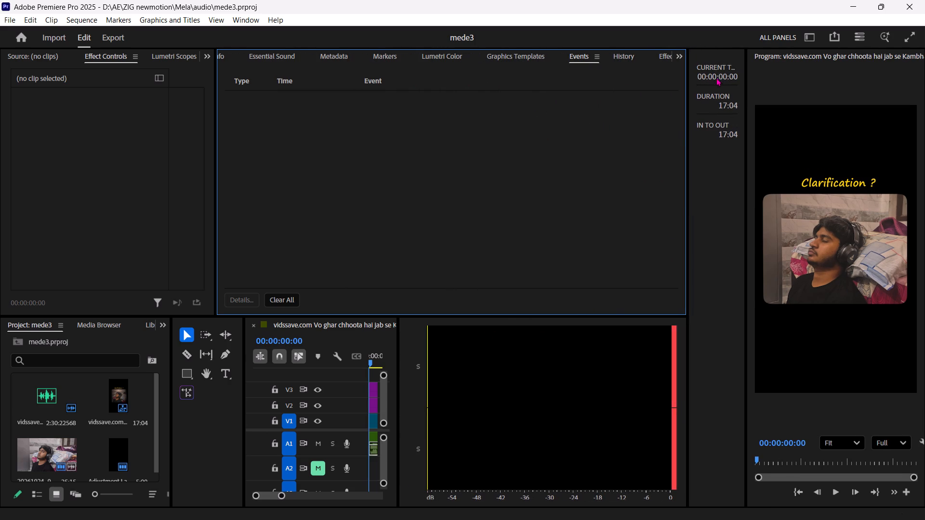
drag(709, 54, 662, 61)
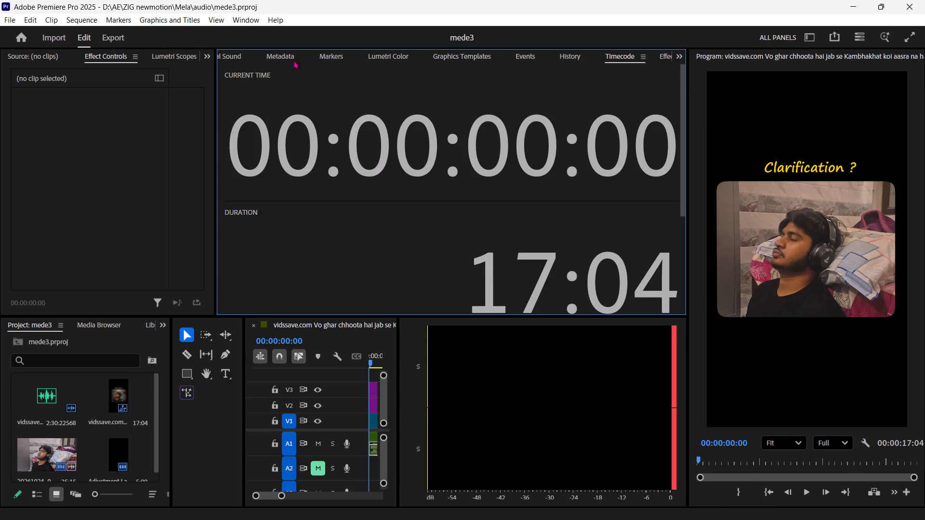
Bring the Essential Sound panel to the front of the combined panel group.
click(268, 54)
click(238, 57)
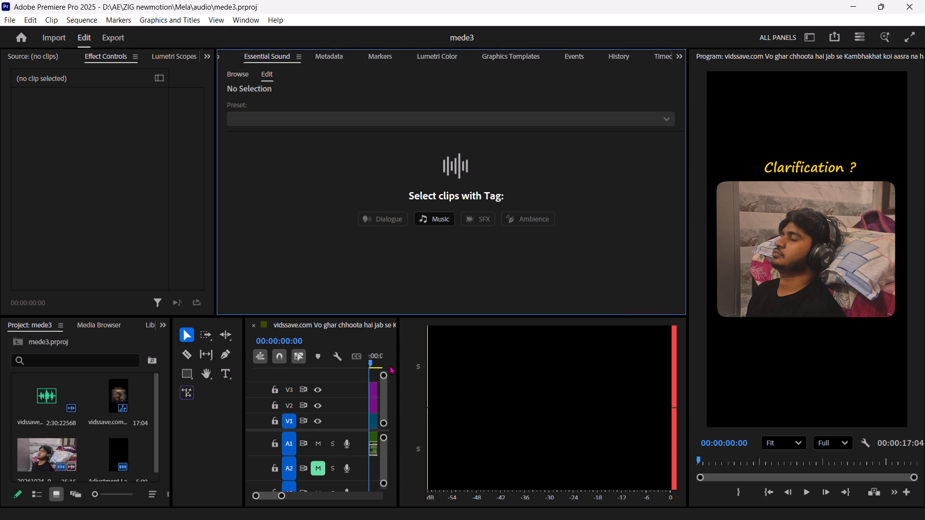
Widen the timeline by narrowing the audio meters to a slim strip and shrinking the Project and Tools panels beside it.
drag(397, 361, 564, 375)
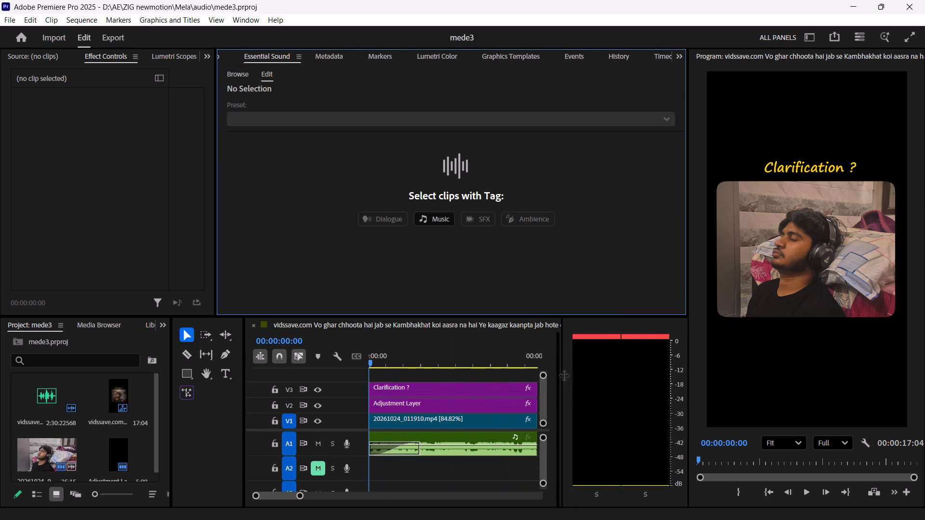
drag(564, 375, 634, 376)
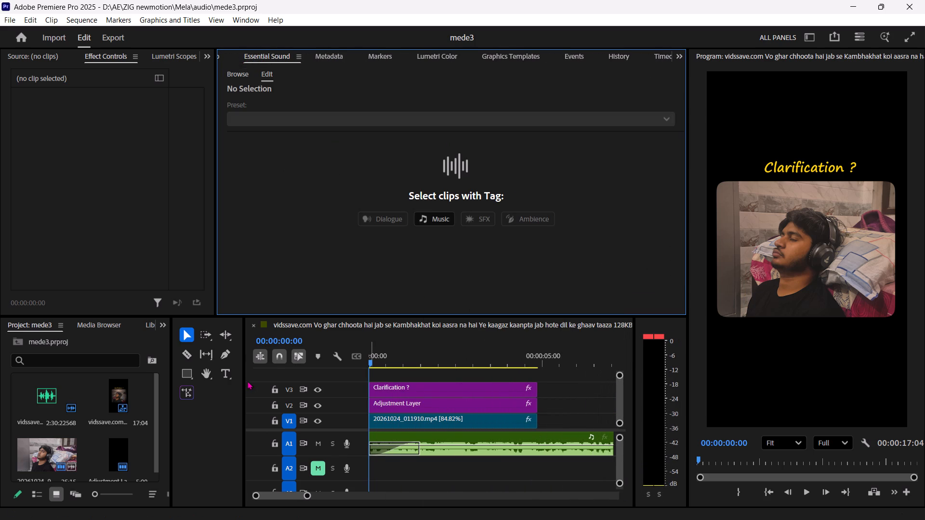
drag(244, 381, 200, 379)
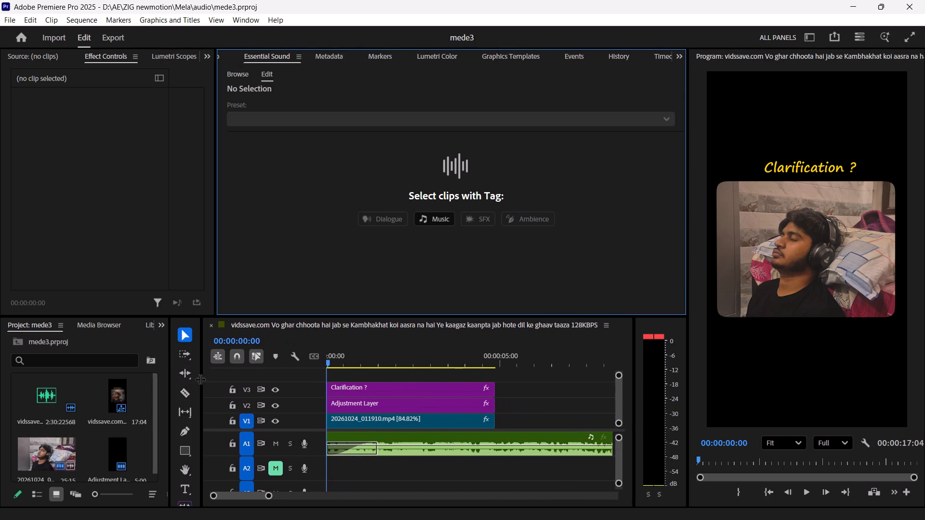
drag(200, 379, 145, 370)
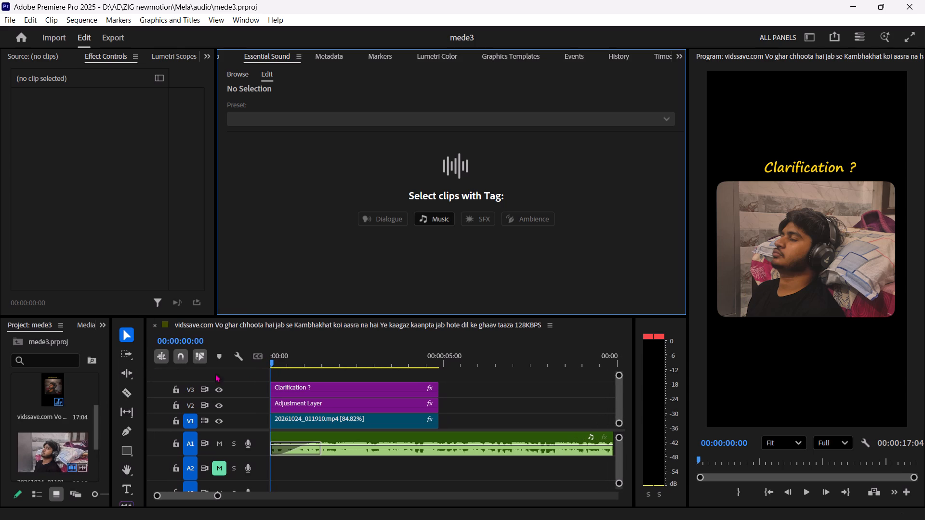
Play the sequence from its start several times to review the Clarification ? title, video and audio.
drag(299, 362, 218, 368)
key(space)
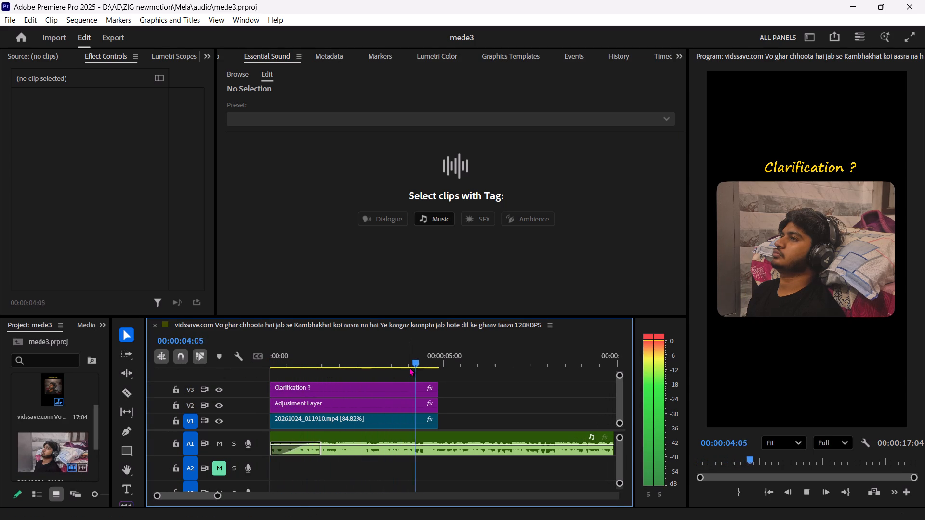
drag(406, 364, 68, 402)
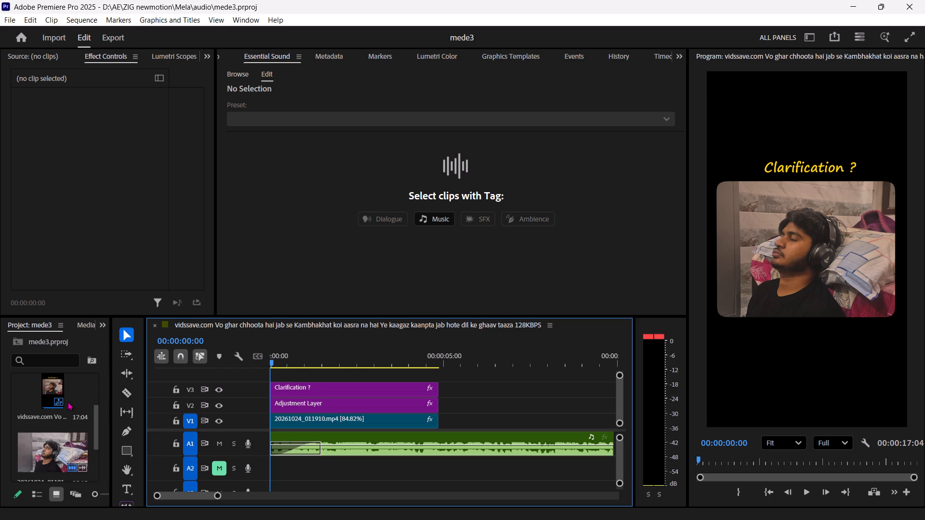
key(space)
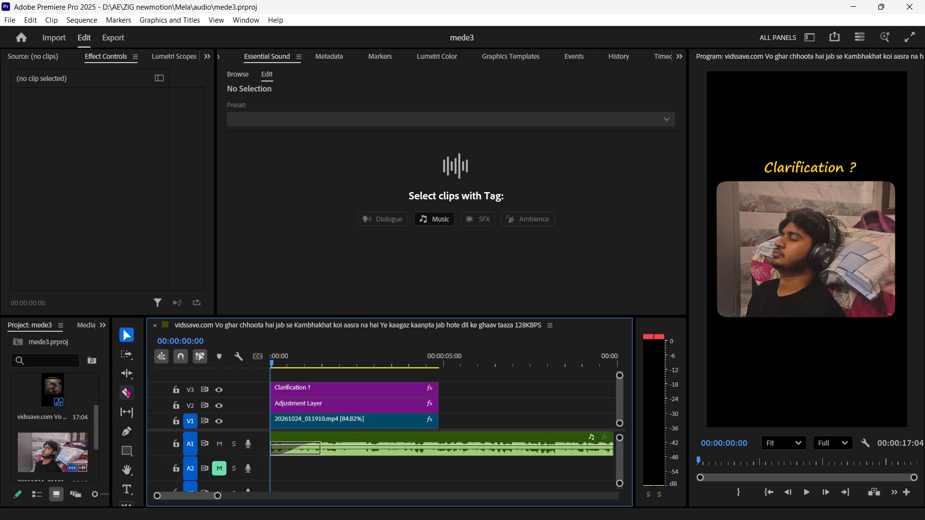
drag(307, 361, 271, 364)
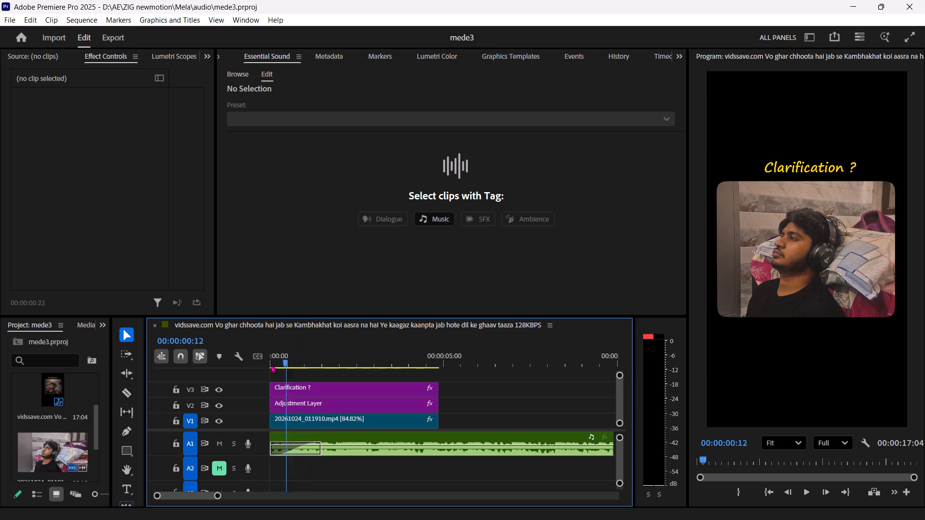
drag(271, 364, 240, 369)
key(space)
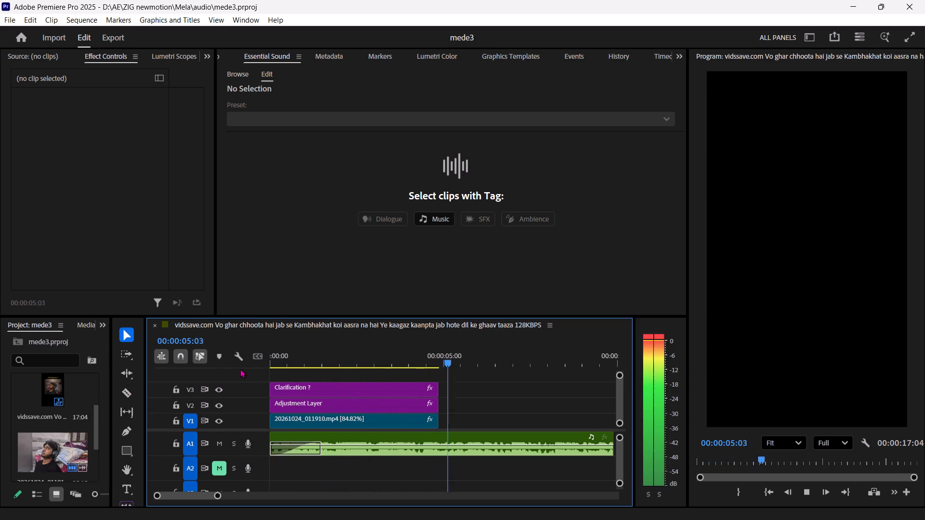
drag(407, 362, 235, 380)
key(space)
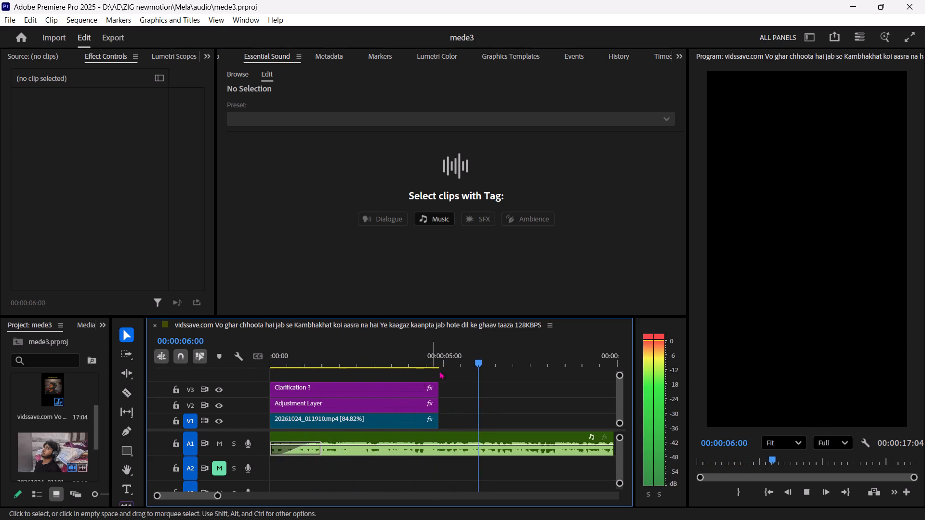
Place the playhead at 00:00:04:23, near the end of the Clarification ? clip.
drag(449, 363, 443, 364)
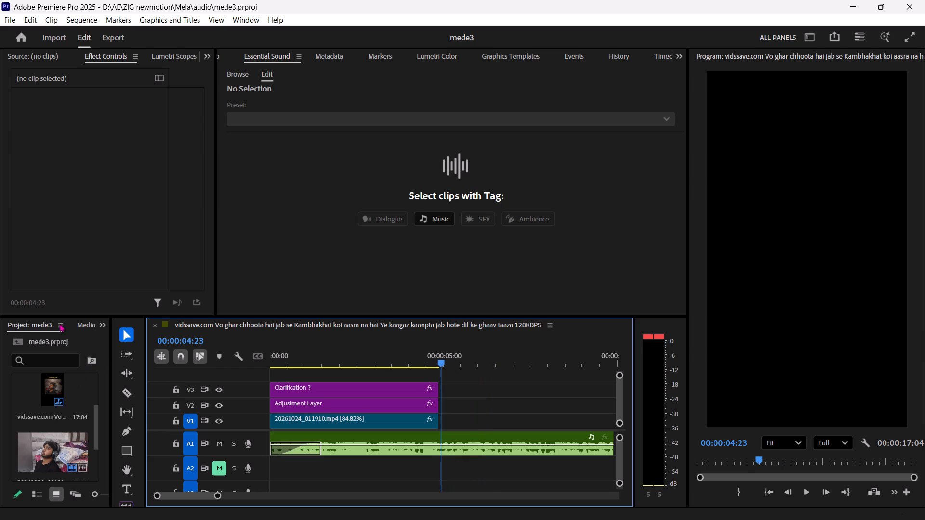
Undock the mede3 Project panel into a floating window and enlarge it over the upper workspace so all its media items fit.
click(104, 325)
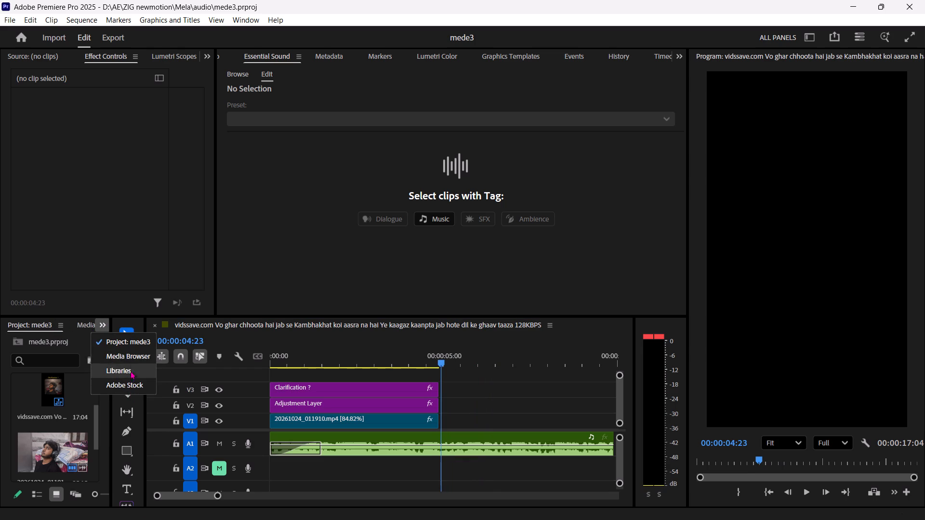
click(34, 324)
right_click(34, 324)
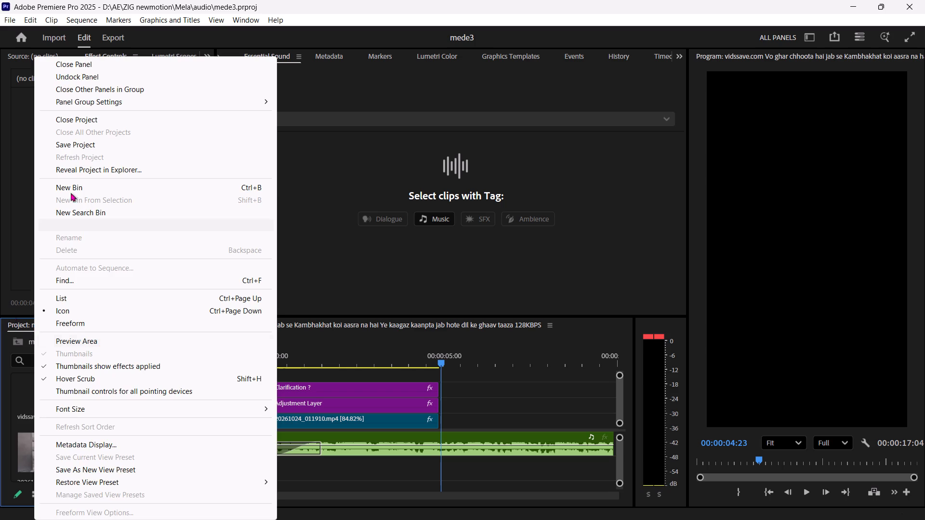
click(94, 77)
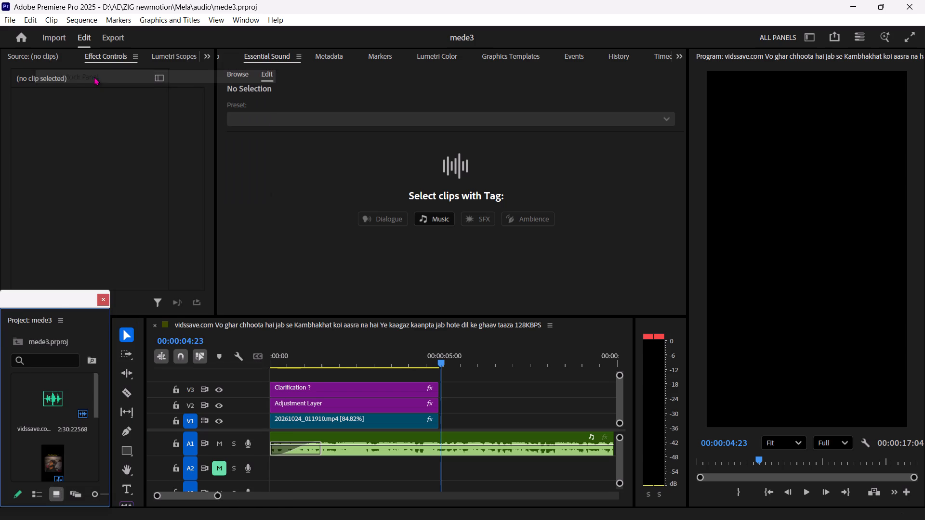
drag(58, 296, 117, 75)
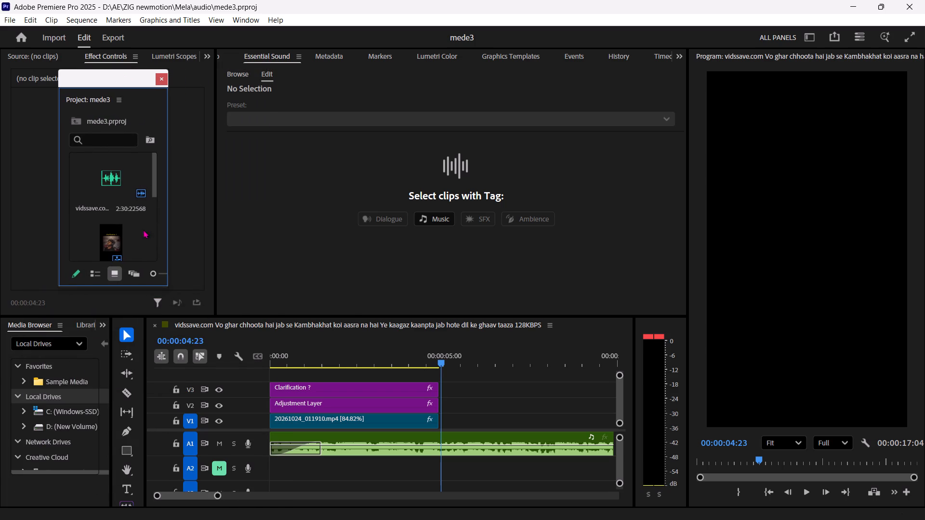
drag(166, 286, 540, 309)
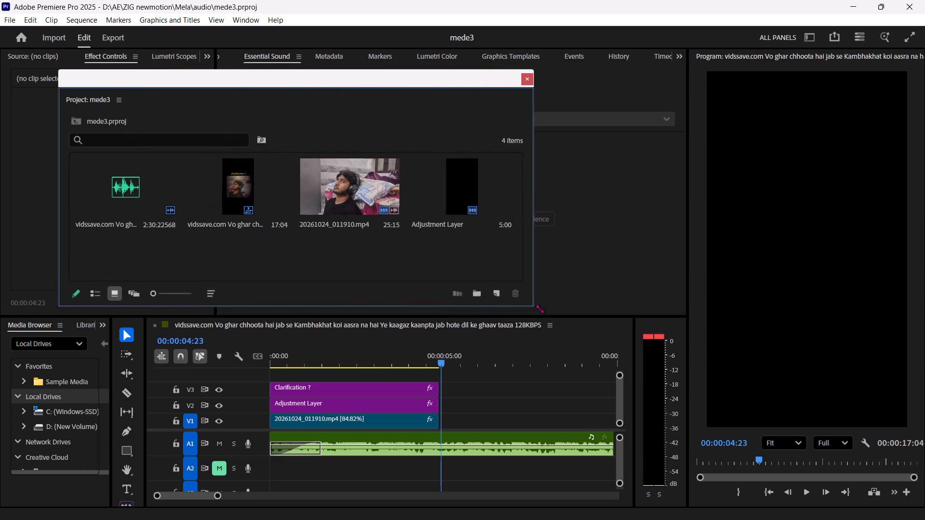
drag(540, 309, 598, 318)
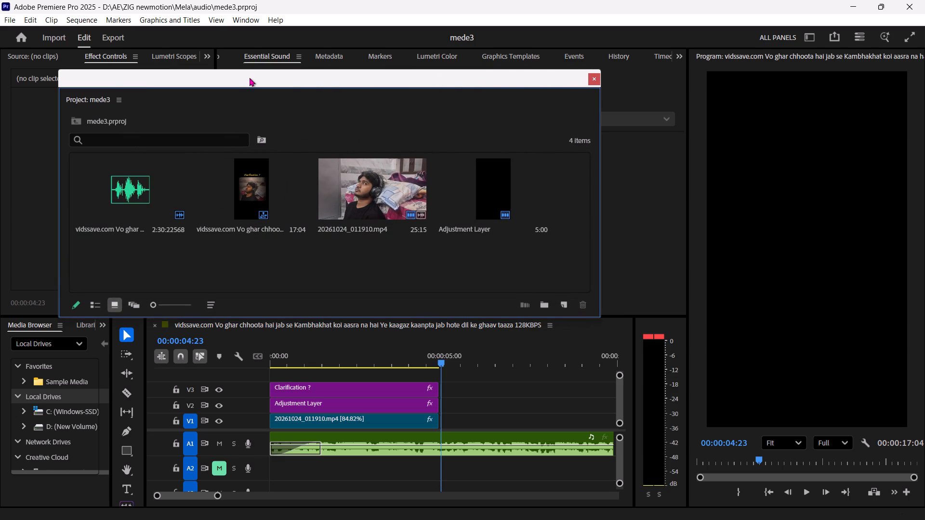
drag(250, 78, 200, 45)
scroll(211, 177, down, 1)
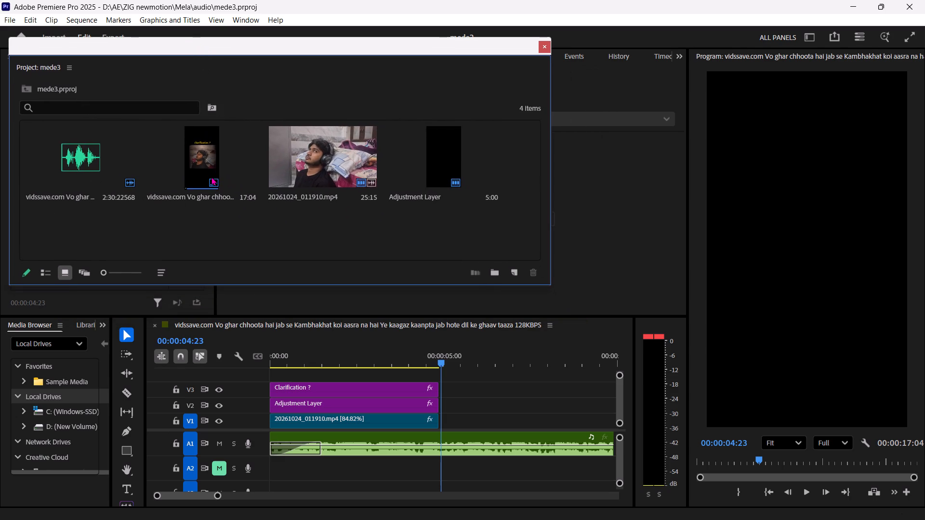
scroll(211, 177, down, 1)
Switch to File Explorer, preview 20260319_132946.mp4 from the Viddd folder, and permanently delete that file.
click(473, 507)
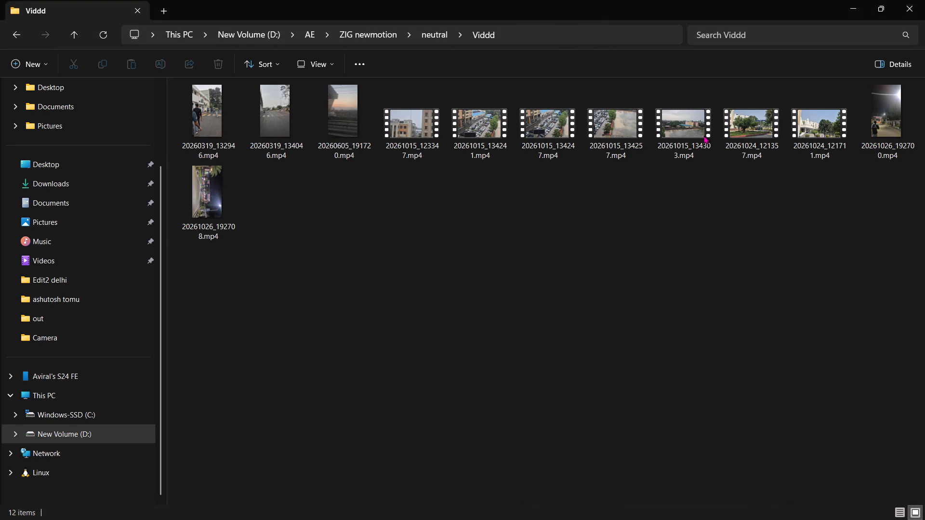
double_click(211, 98)
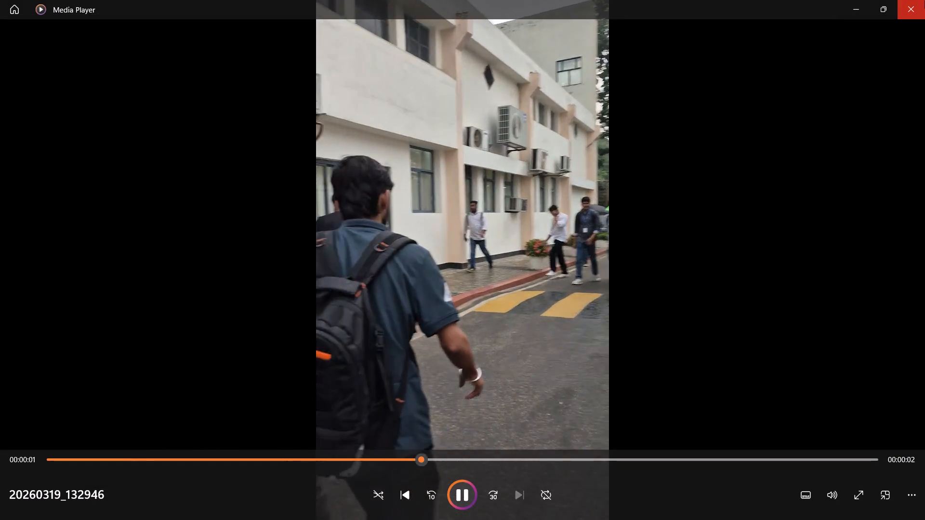
click(924, 0)
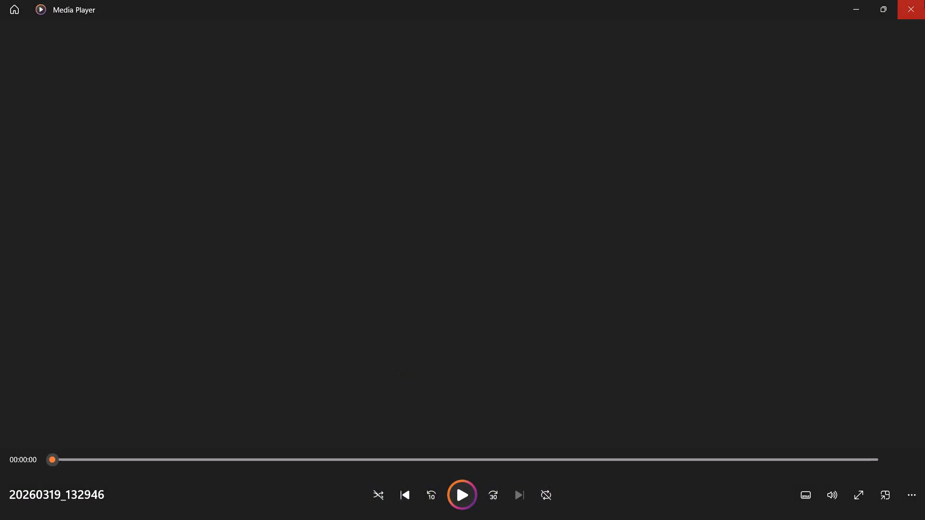
key(shift+Delete)
key(Return)
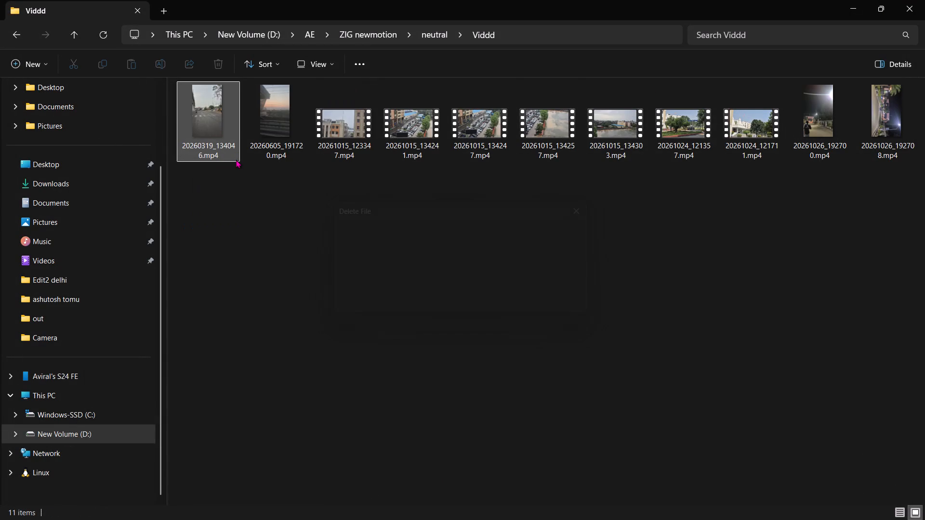
Preview the clips 20260319_134046.mp4 and 20260605_191720.mp4 from the Viddd folder, closing the player after each.
double_click(224, 148)
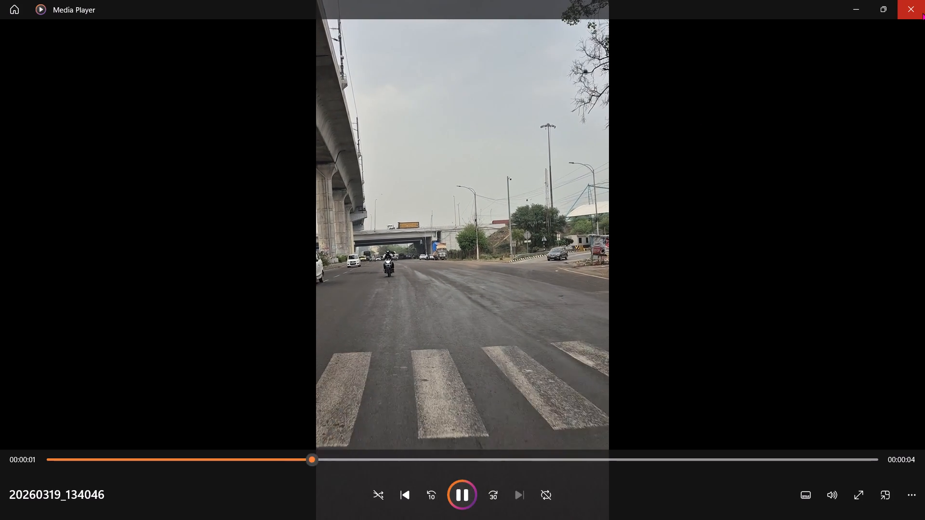
click(923, 13)
double_click(264, 88)
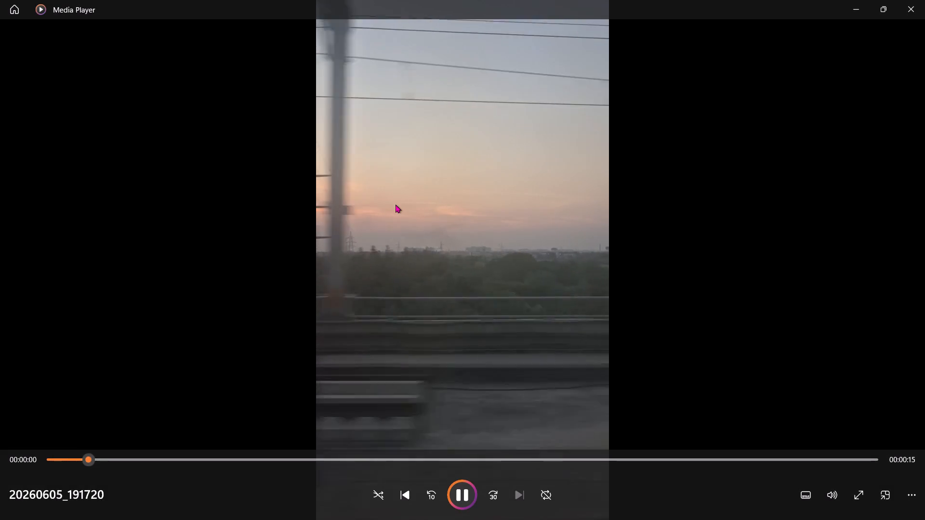
double_click(924, 0)
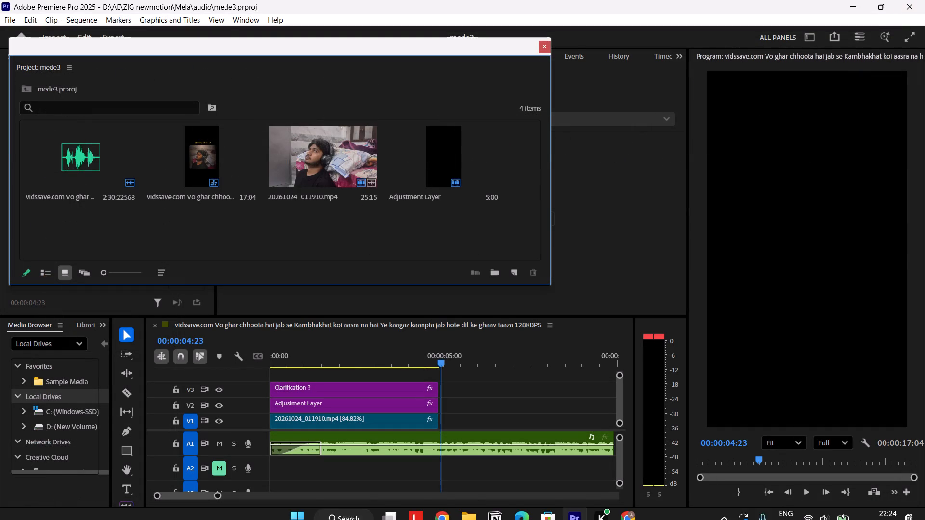
Open a new File Explorer window and try to open the phone's Camera folder.
click(463, 511)
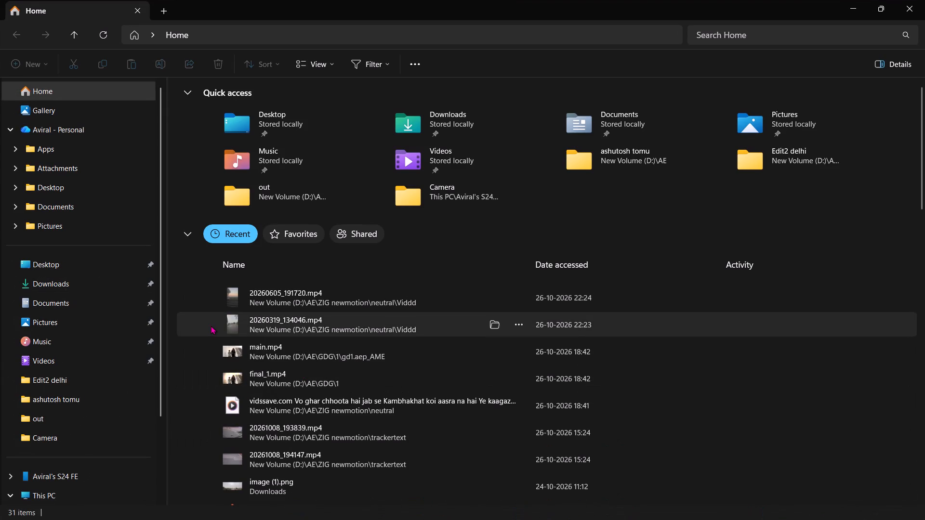
scroll(90, 467, down, 5)
click(55, 343)
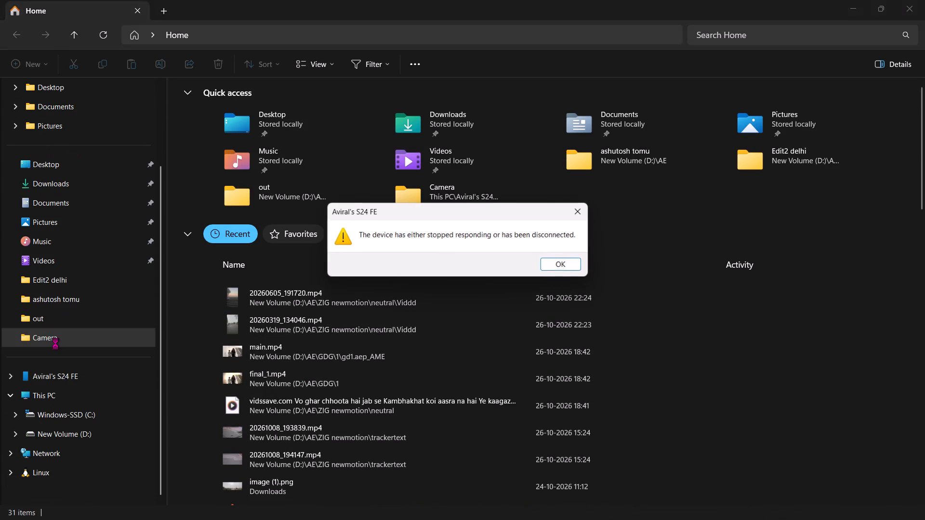
click(578, 209)
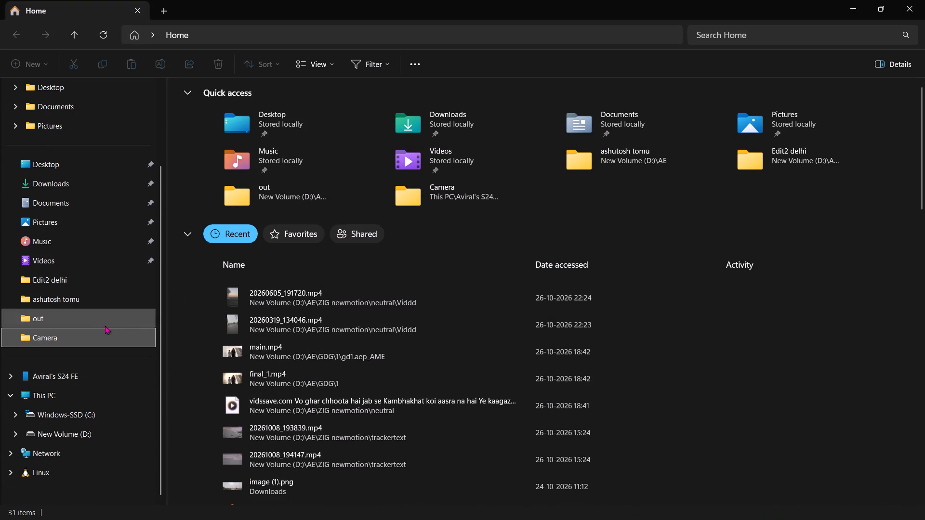
Browse New Volume (D:) to the neutral folder inside AE > ZIG newmotion.
click(99, 439)
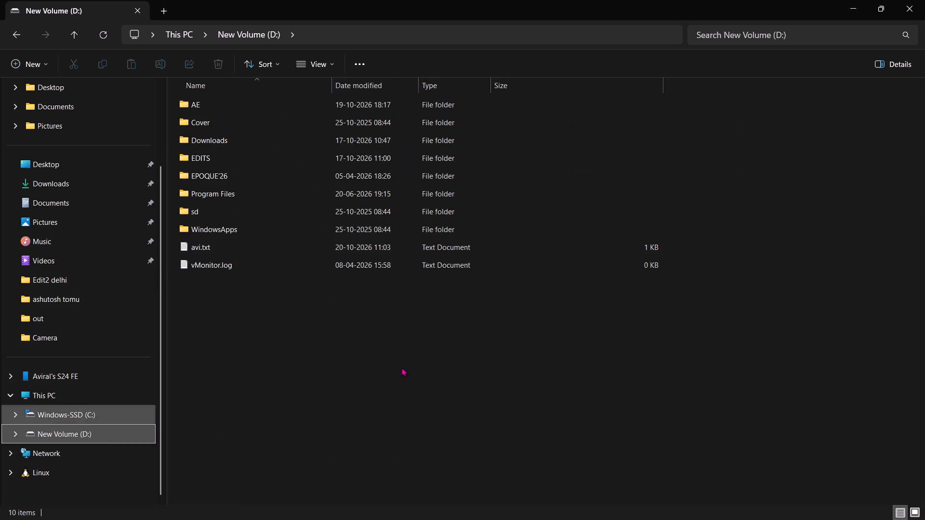
double_click(250, 101)
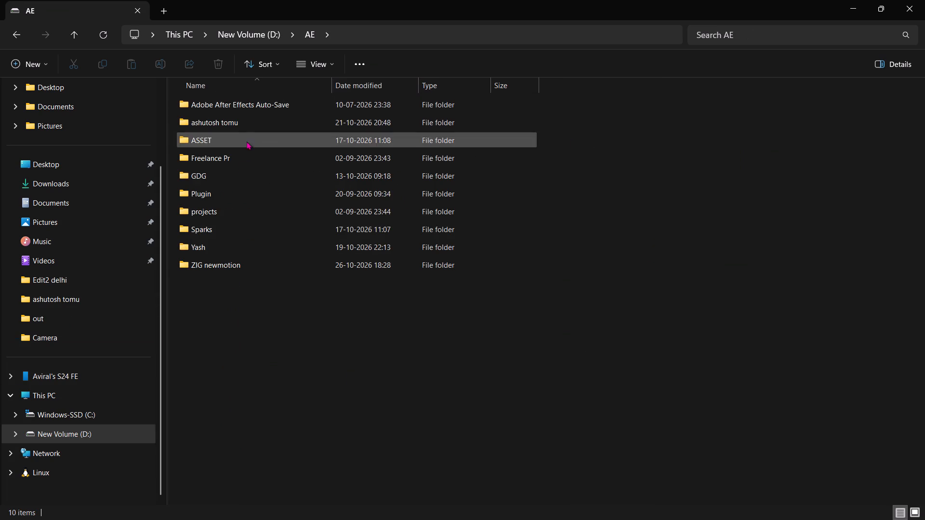
double_click(236, 178)
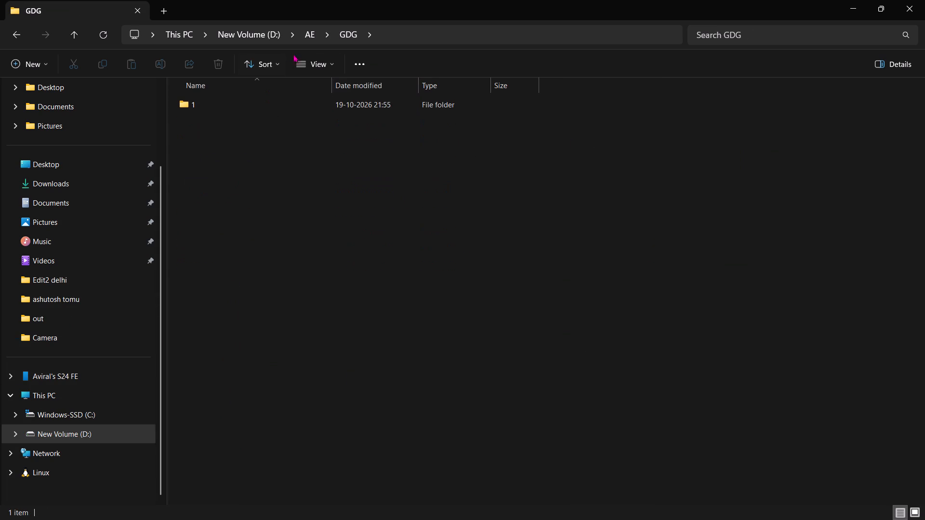
click(303, 42)
click(251, 420)
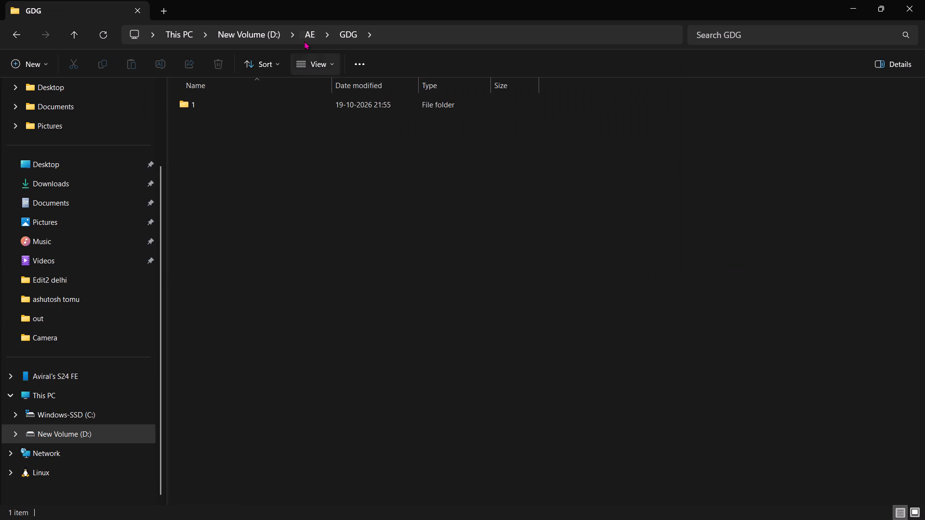
click(309, 32)
double_click(225, 267)
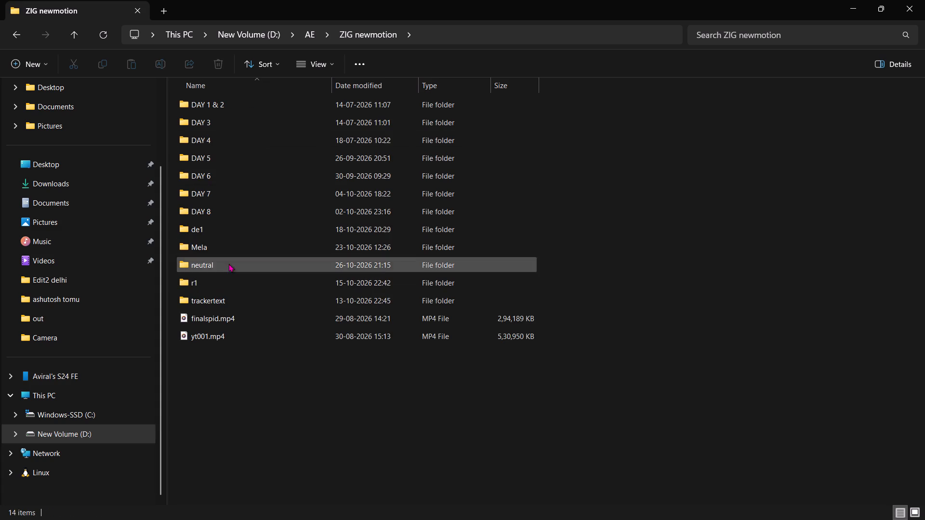
double_click(232, 262)
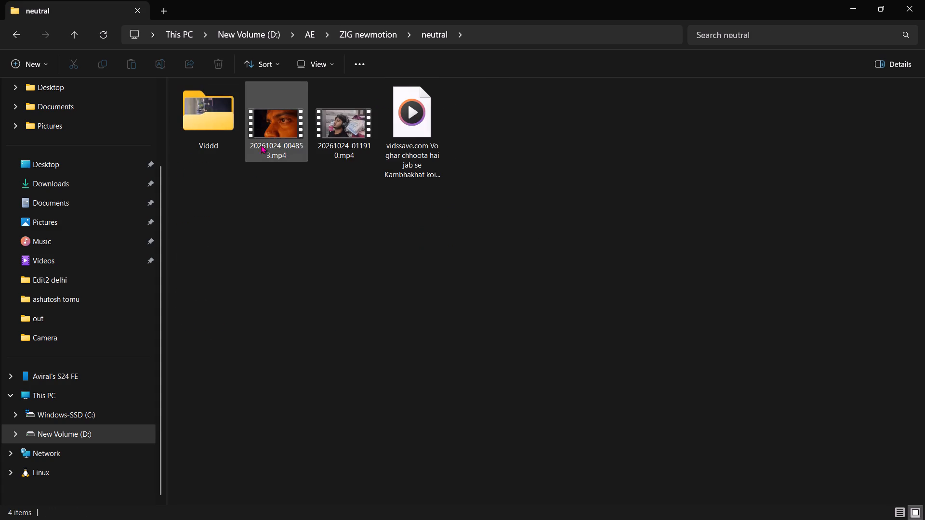
Open the Viddd folder and preview the clips 20261015_123347.mp4 and 20261024_121711.mp4, closing the player after each.
double_click(220, 116)
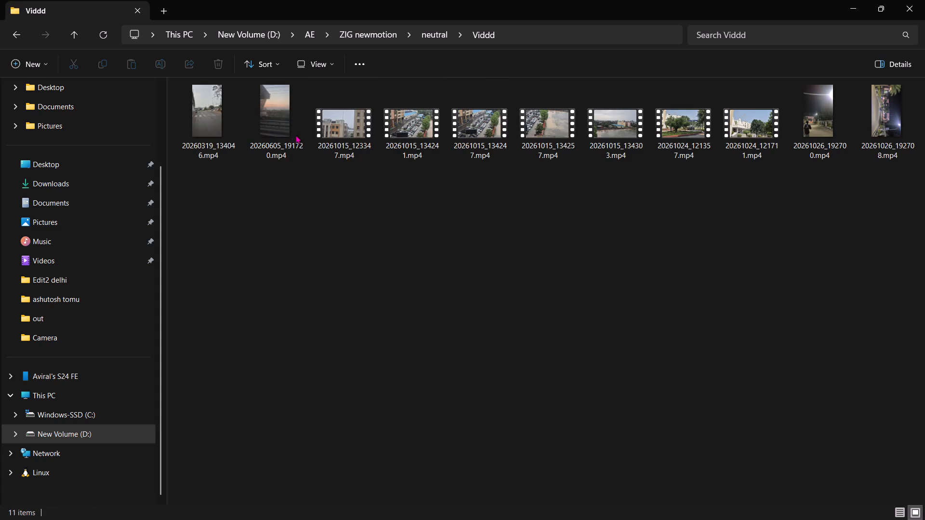
double_click(357, 131)
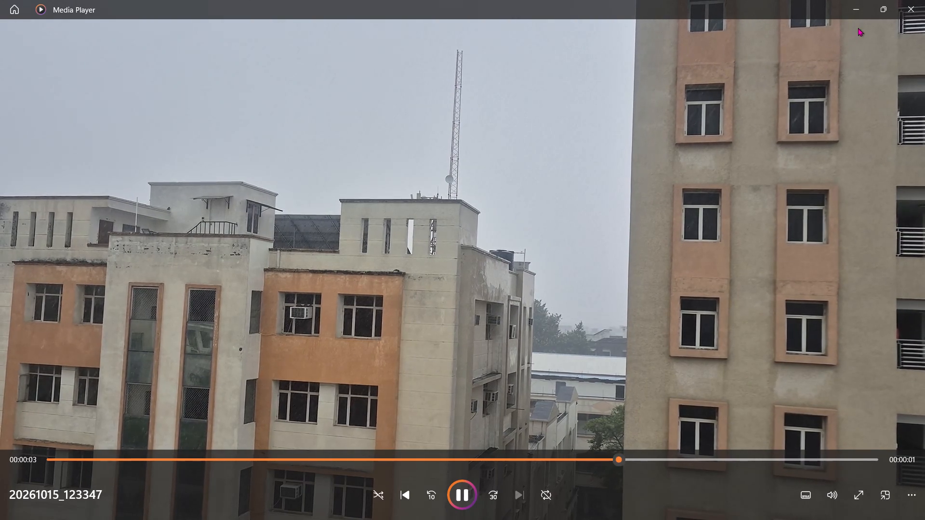
click(914, 13)
double_click(445, 138)
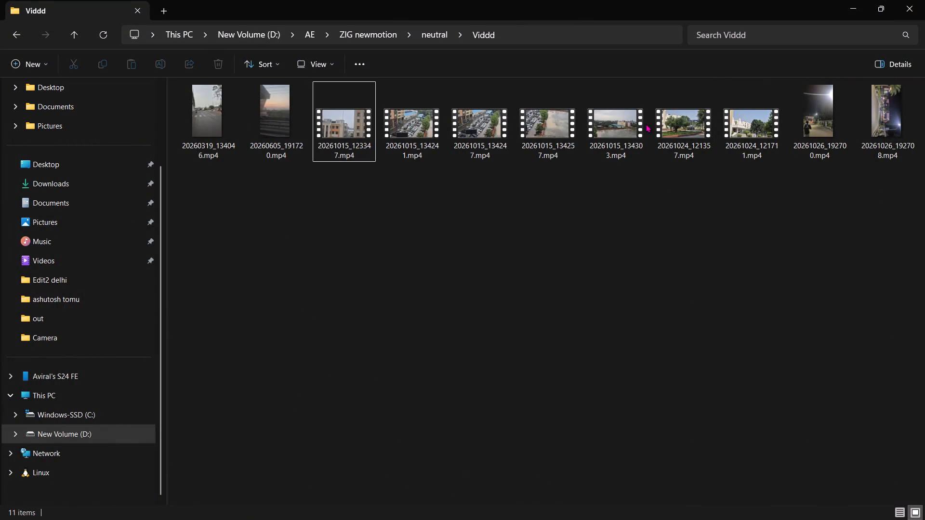
double_click(755, 146)
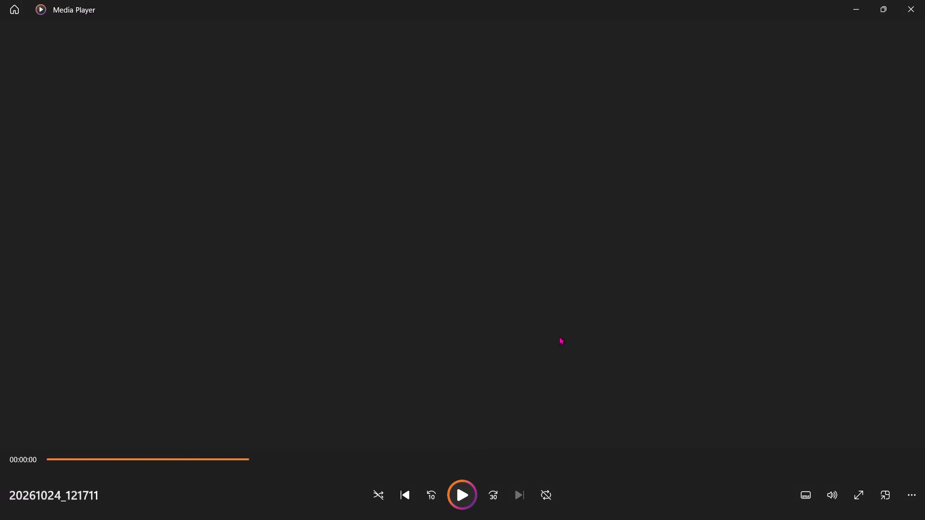
click(924, 0)
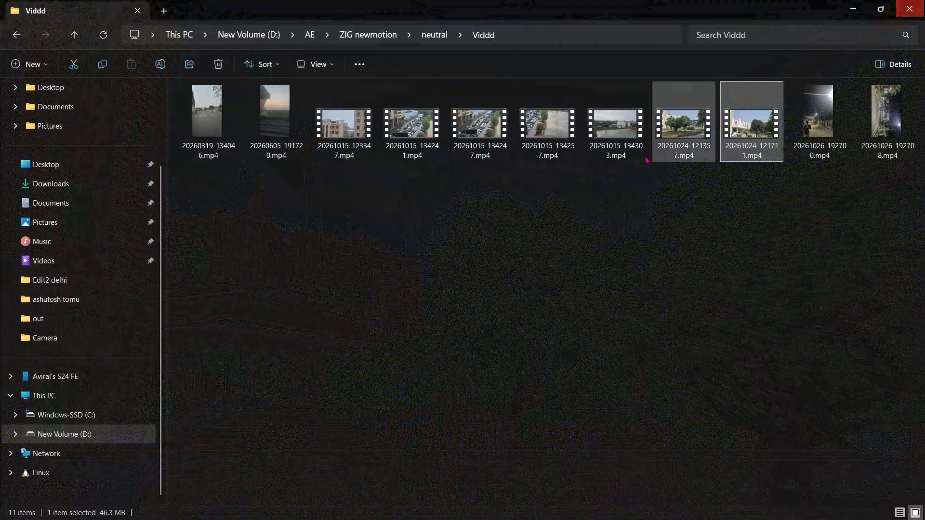
Compare the clips 20261024_121357.mp4 and 20261024_121711.mp4 by previewing them in turn, closing the player each time.
double_click(682, 126)
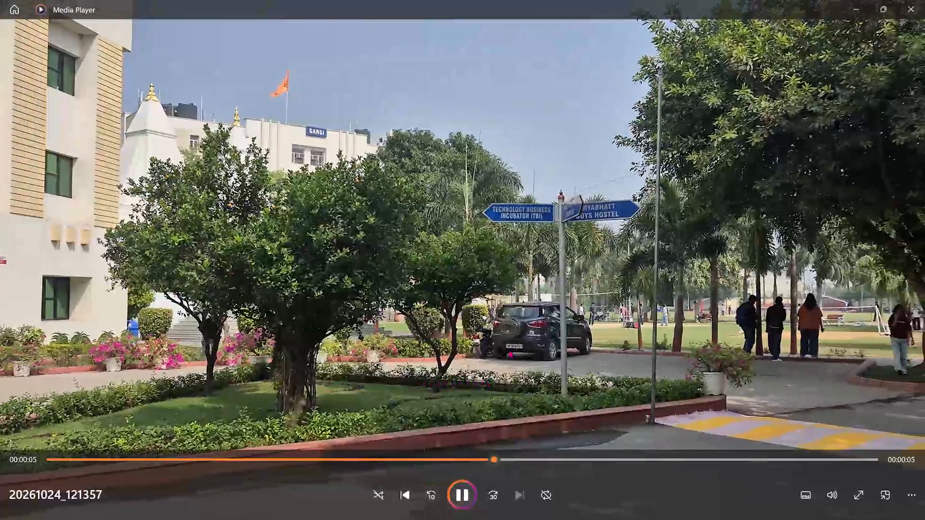
click(924, 7)
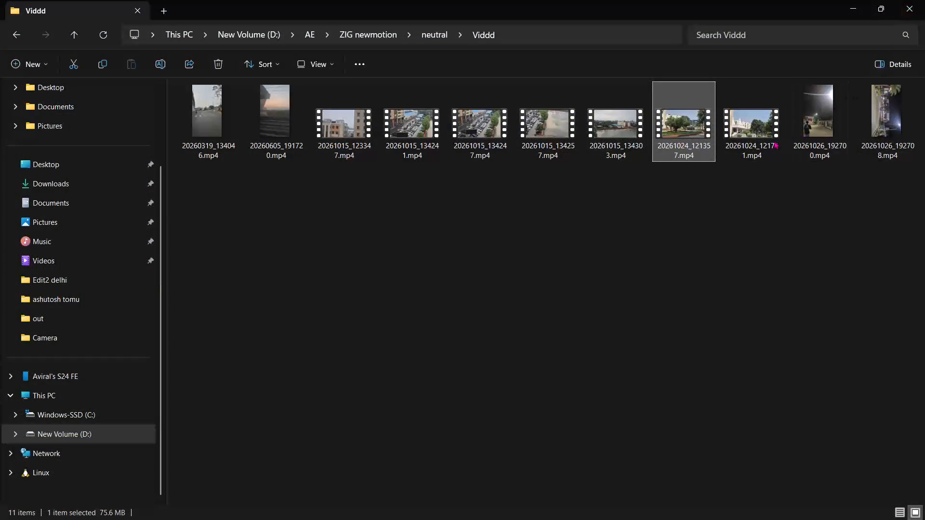
double_click(745, 135)
click(924, 0)
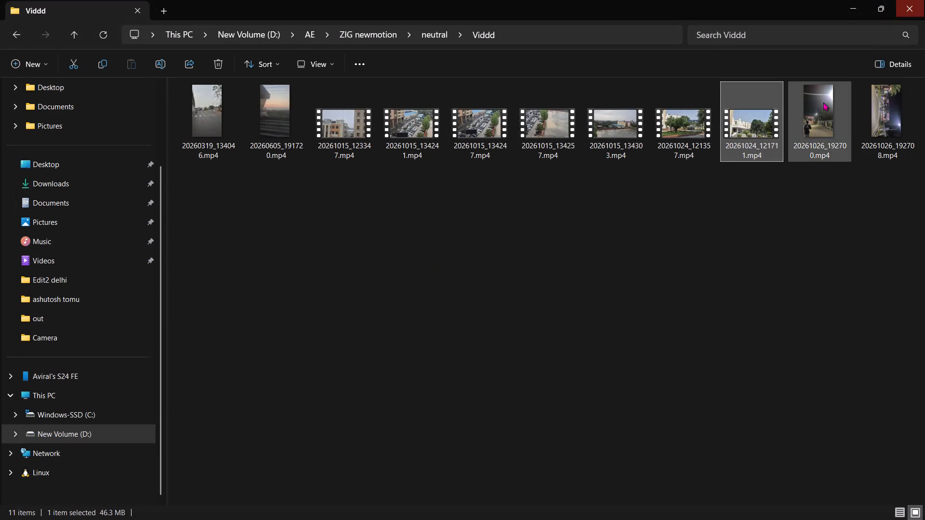
click(803, 121)
double_click(674, 124)
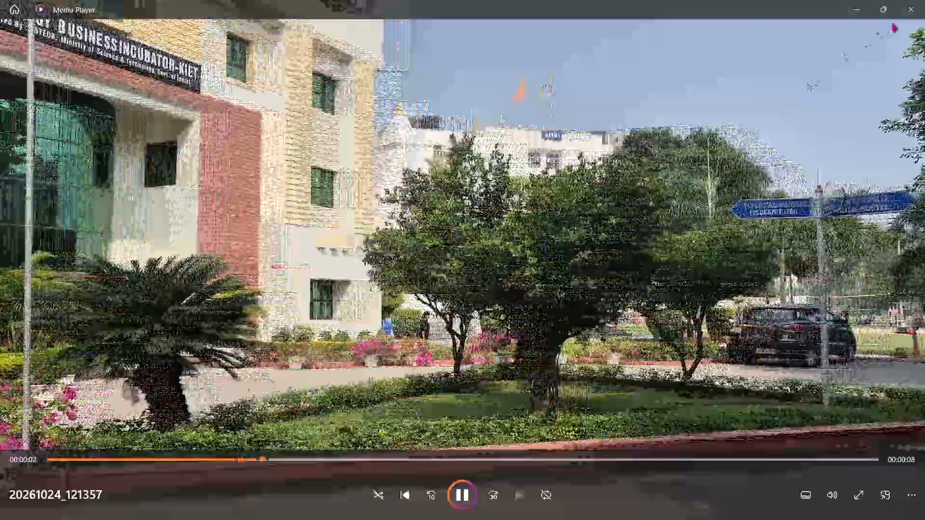
click(917, 14)
Preview 20261015_134303.mp4, 20261015_134241.mp4 and once more 20261024_121711.mp4, closing the player after each.
double_click(629, 124)
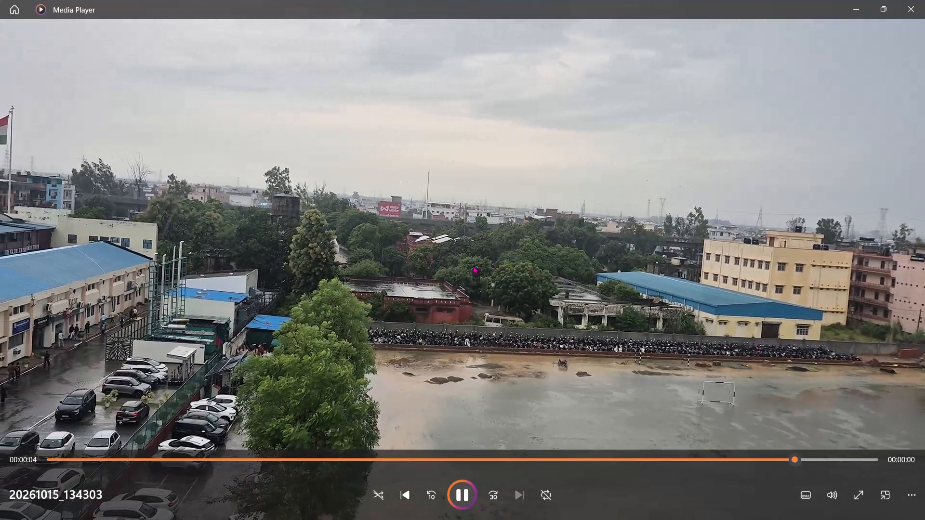
click(899, 0)
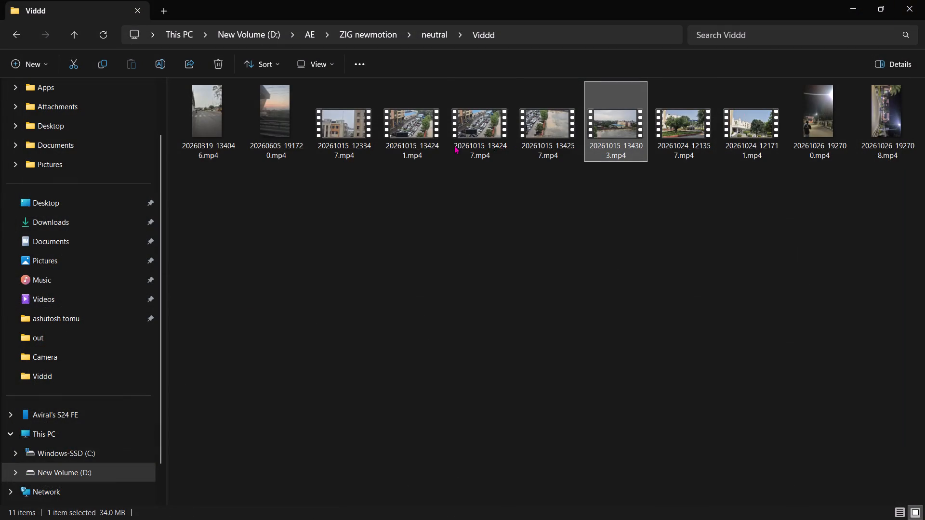
double_click(441, 145)
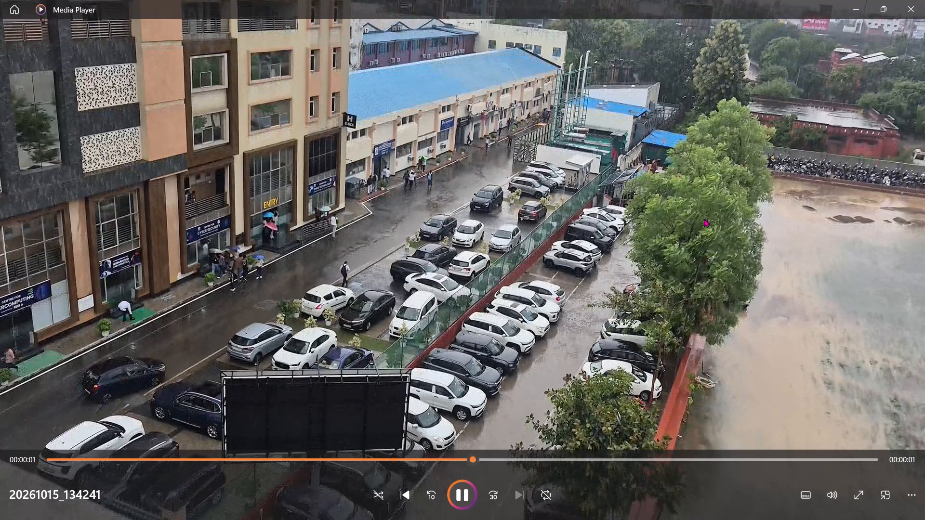
click(924, 0)
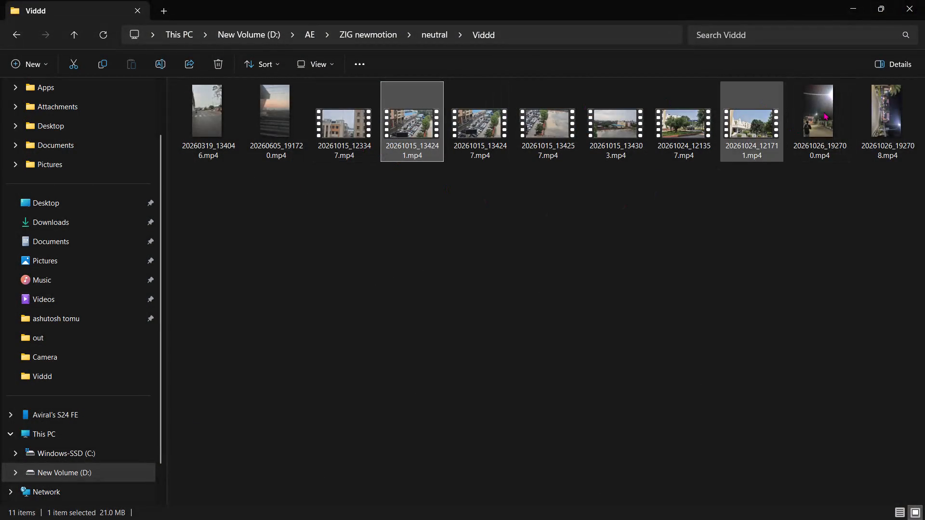
double_click(767, 142)
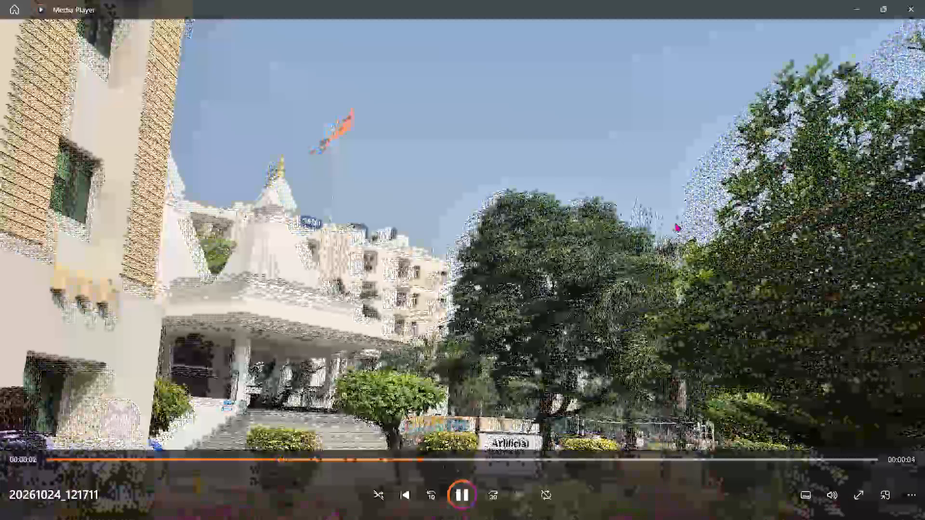
key(Escape)
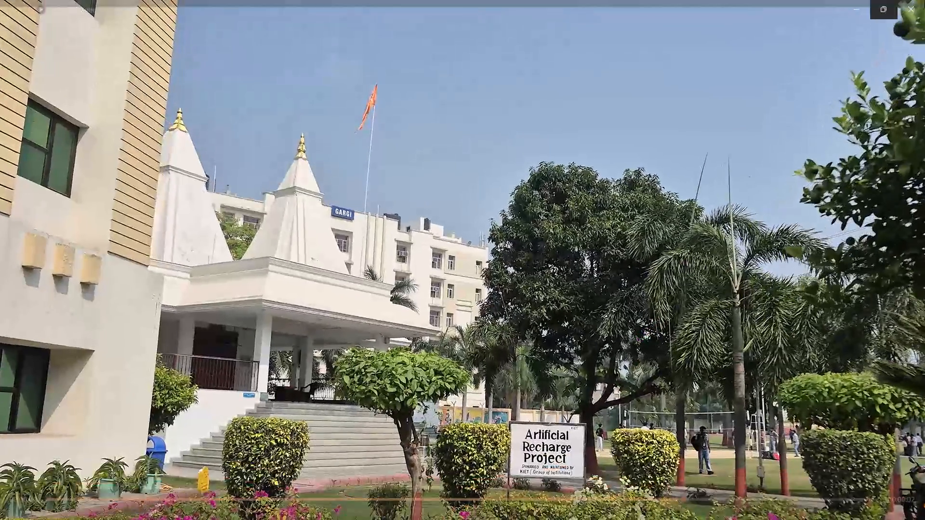
click(924, 0)
Import 20261024_121357.mp4 and 20261024_121711.mp4 from the Viddd folder into the mede3 project in Premiere Pro.
drag(731, 217, 681, 111)
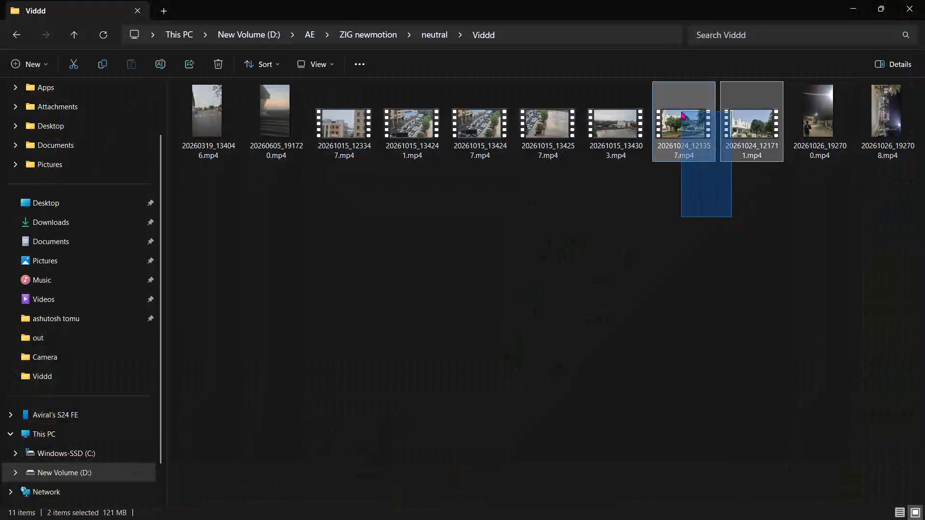
drag(681, 111, 666, 169)
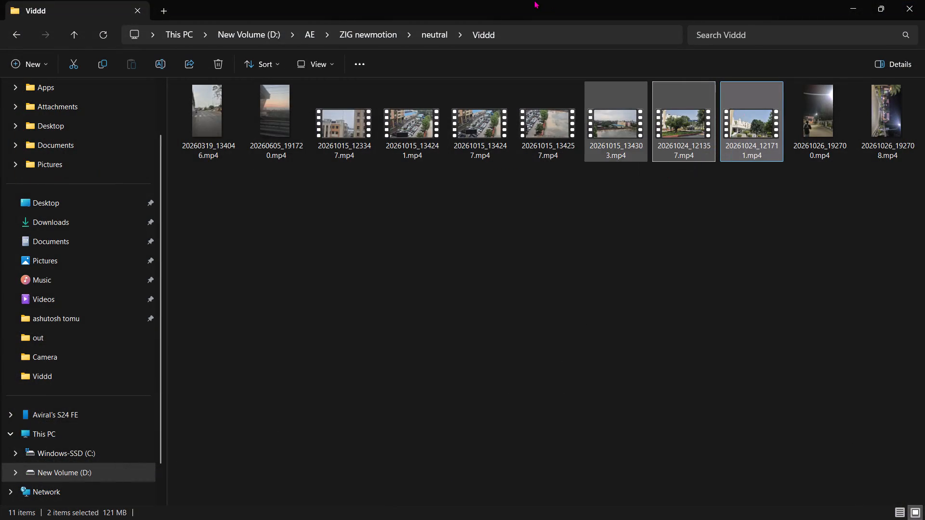
drag(534, 0, 673, 23)
drag(820, 221, 266, 377)
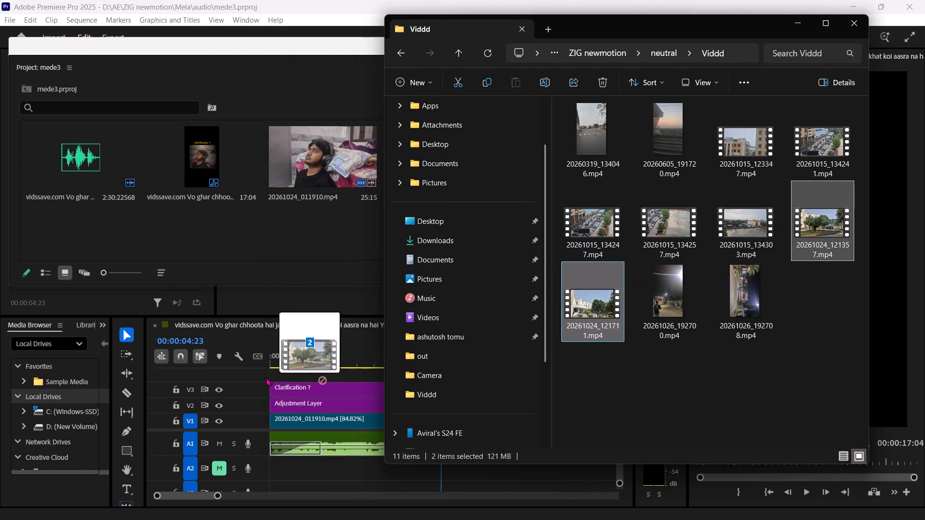
drag(266, 377, 141, 231)
click(193, 232)
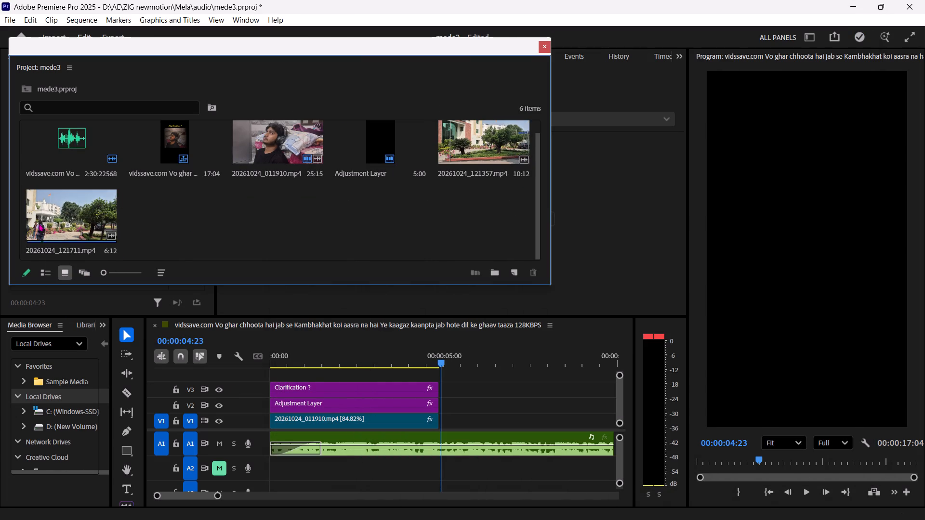
Place 20261024_121711.mp4 on video track V2 directly after the Adjustment Layer, at about 00:00:04:23.
drag(53, 212, 394, 337)
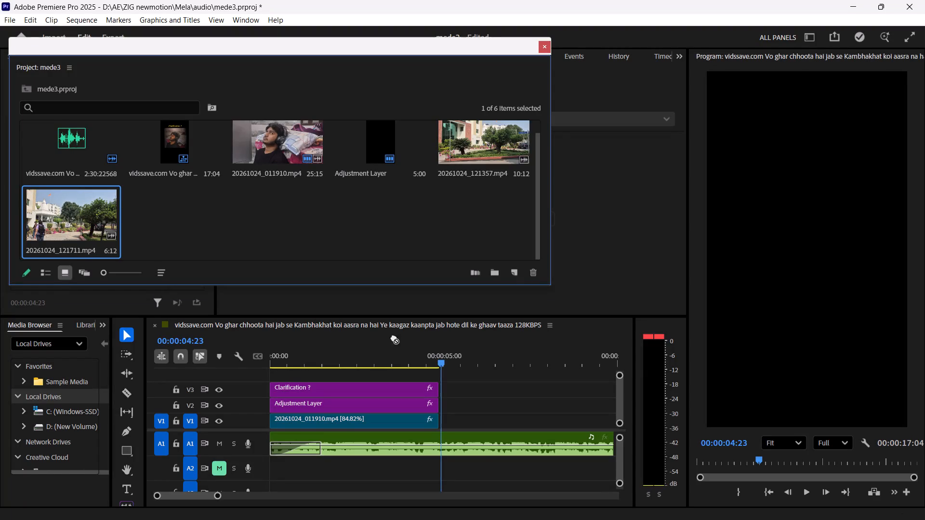
drag(394, 337, 441, 410)
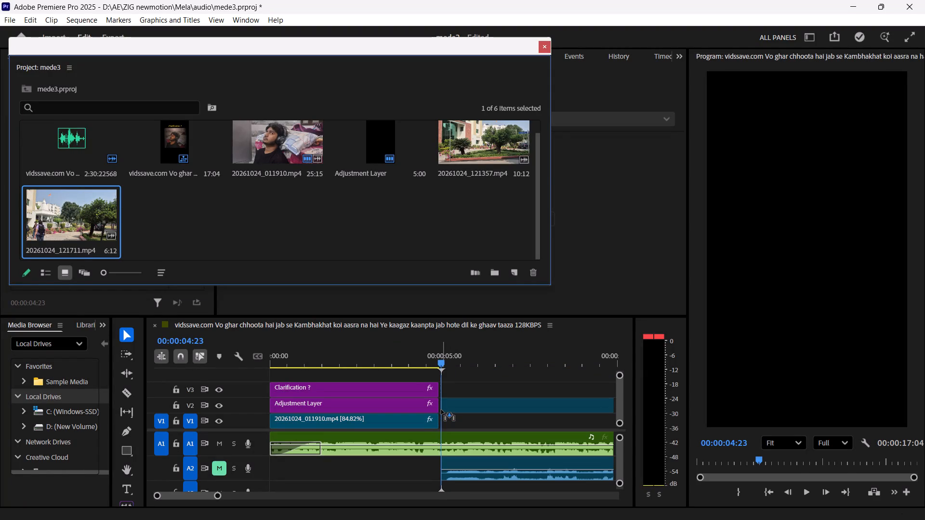
drag(441, 410, 439, 409)
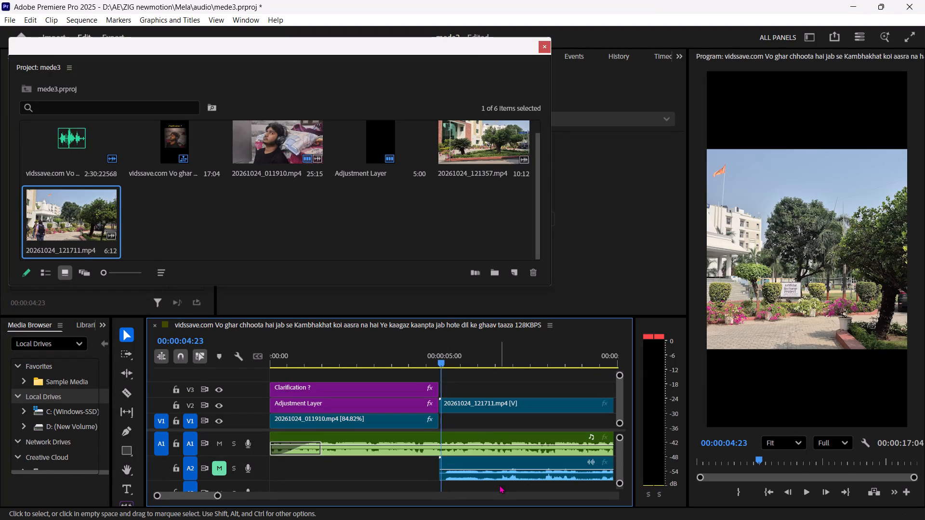
Unlink the audio of 20261024_121711.mp4 from its video and delete the audio part on track A2.
click(472, 473)
right_click(472, 473)
click(514, 226)
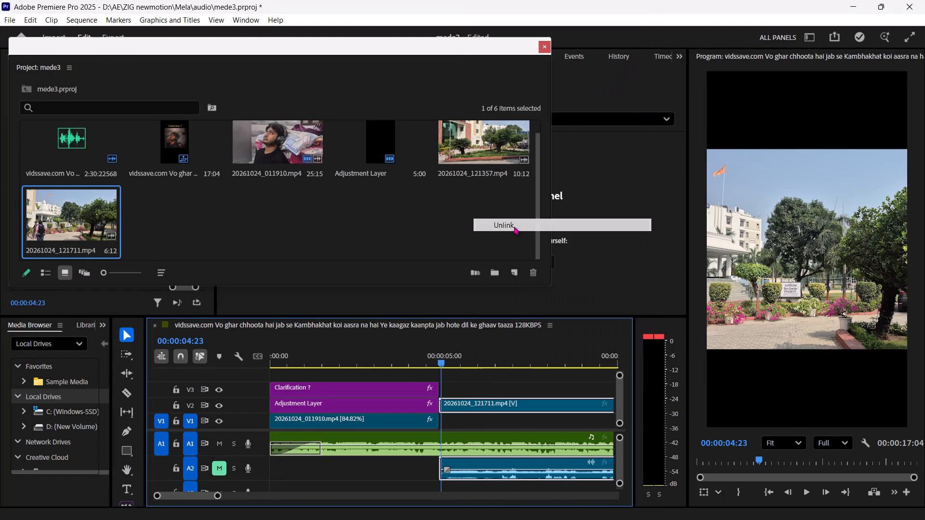
click(468, 479)
key(Delete)
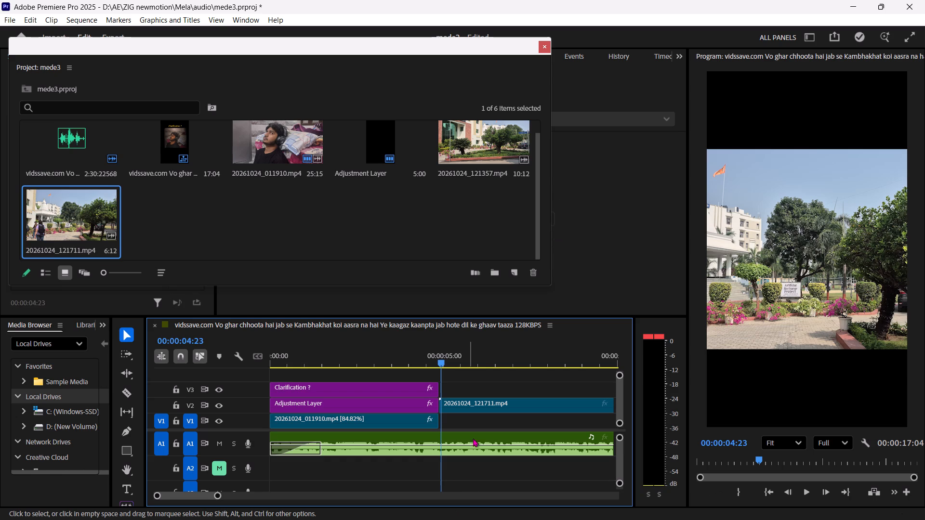
Move the 20261024_121711.mp4 video down to track V1, butted against the end of 20261024_011910.mp4 without a gap.
click(484, 402)
drag(484, 402, 485, 419)
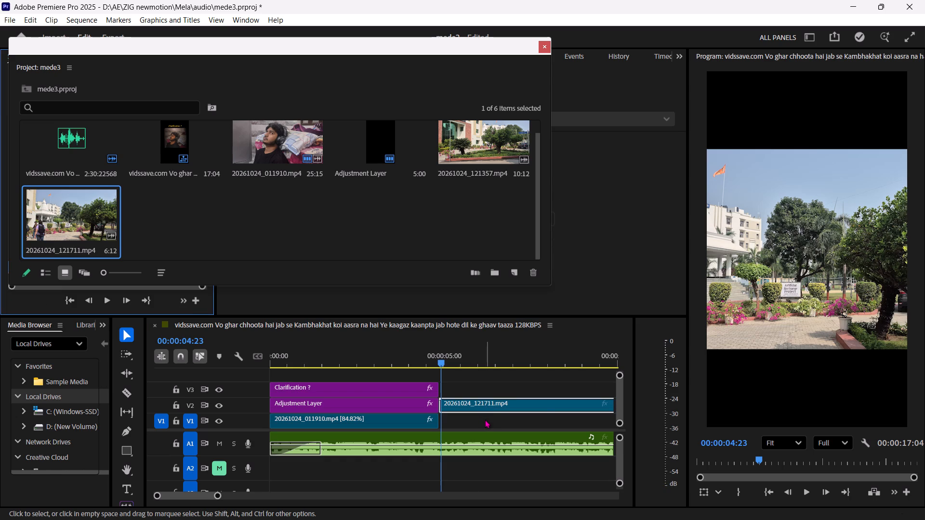
drag(482, 410, 489, 424)
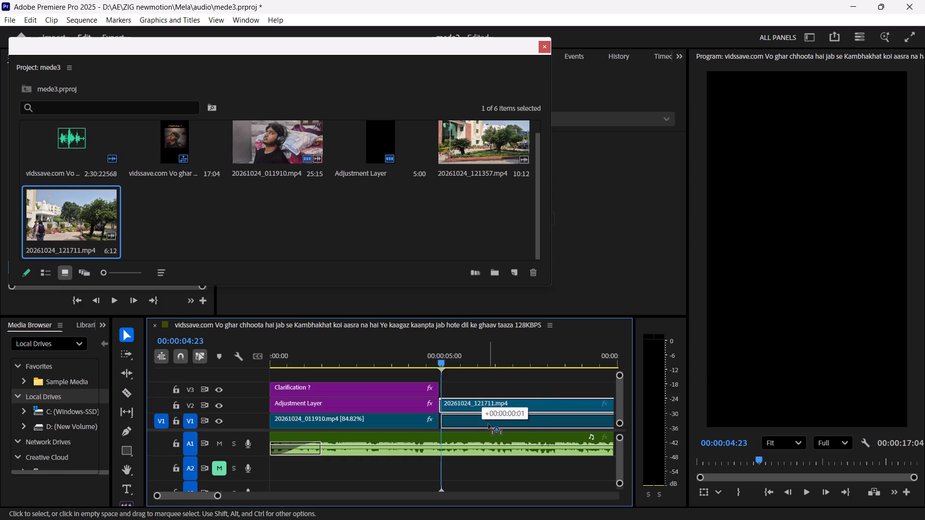
drag(443, 359, 429, 359)
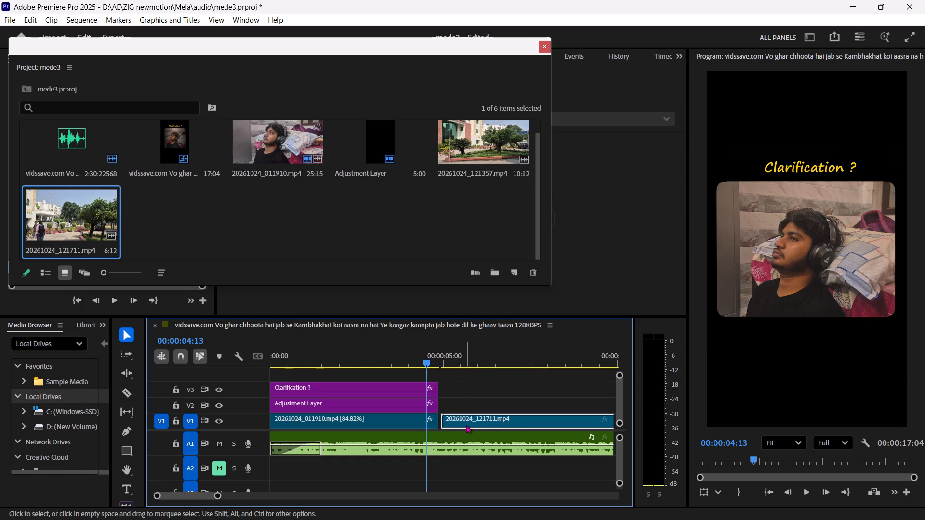
drag(472, 425, 466, 425)
Play back the sequence through the 20261024_121711.mp4 clip and park the playhead at 00:00:06:04.
key(space)
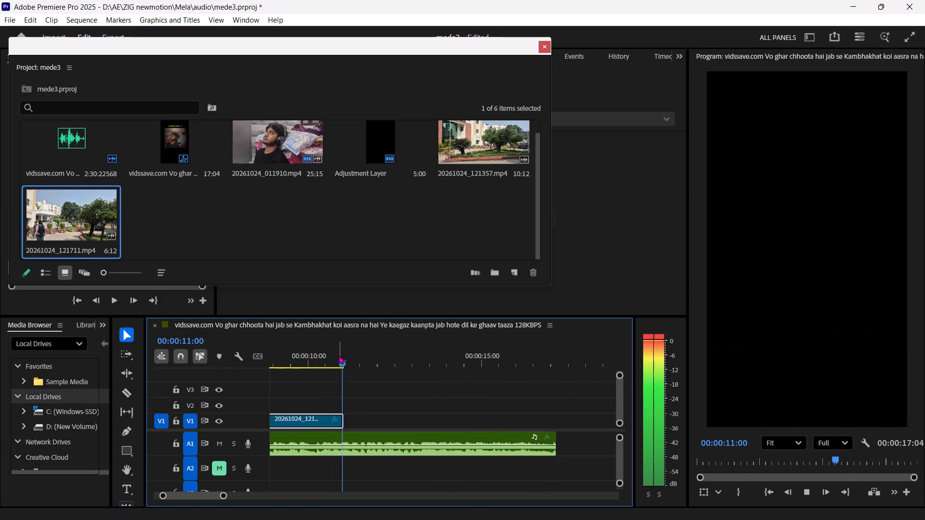
drag(337, 360, 440, 382)
drag(221, 496, 244, 499)
key(space)
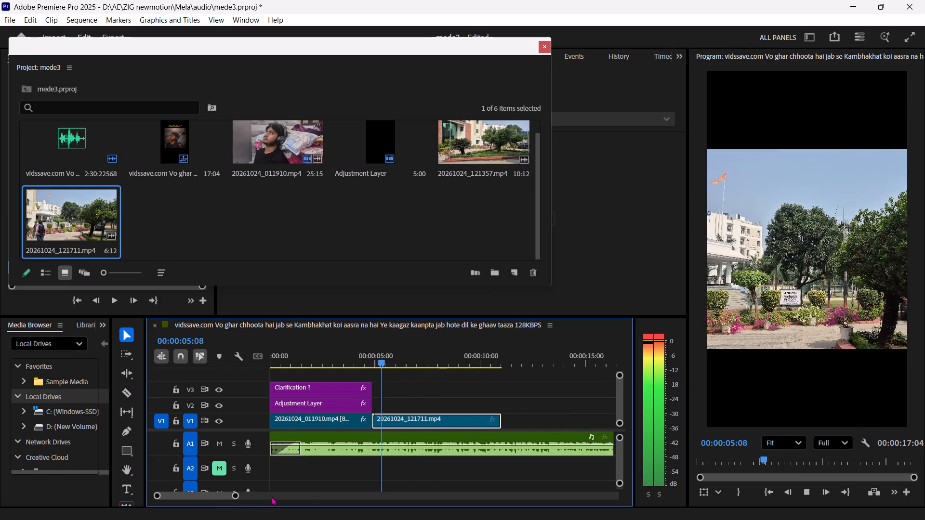
drag(410, 362, 398, 362)
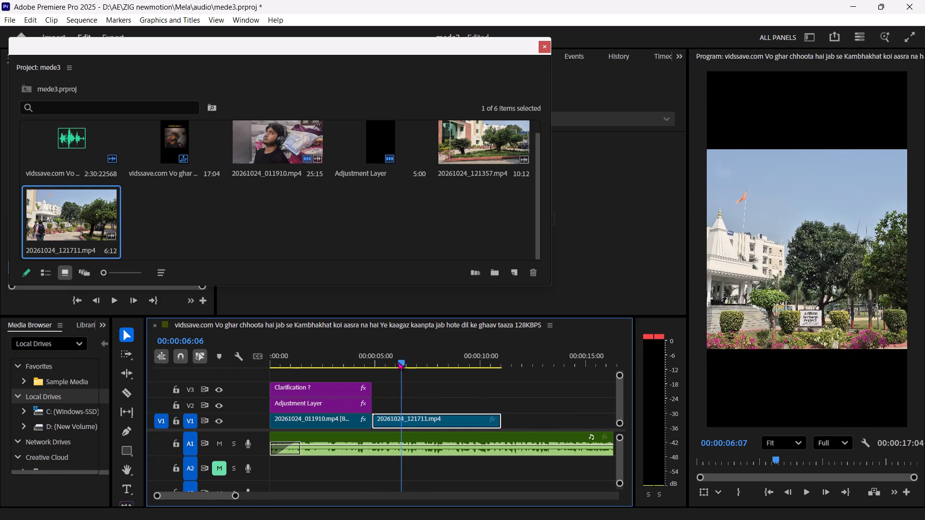
drag(398, 362, 398, 362)
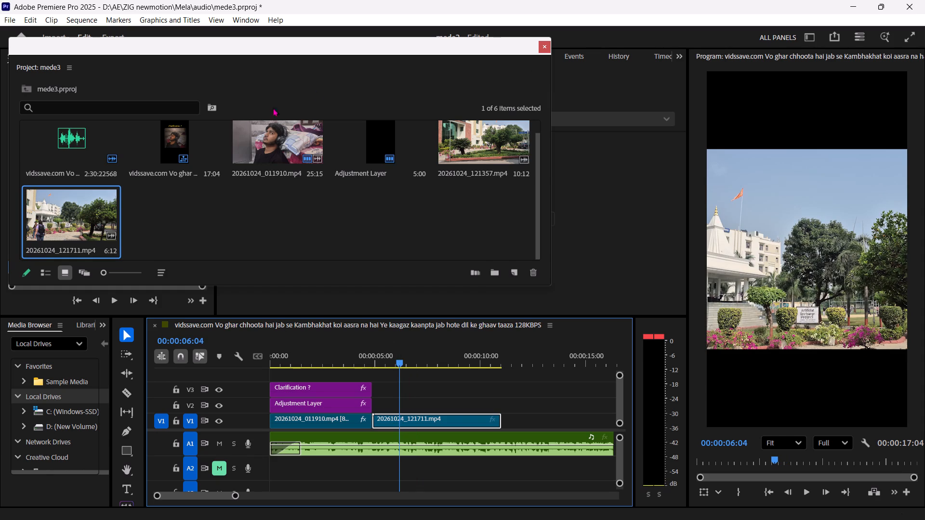
Dock the floating mede3 Project panel into the same group as the Media Browser.
double_click(53, 63)
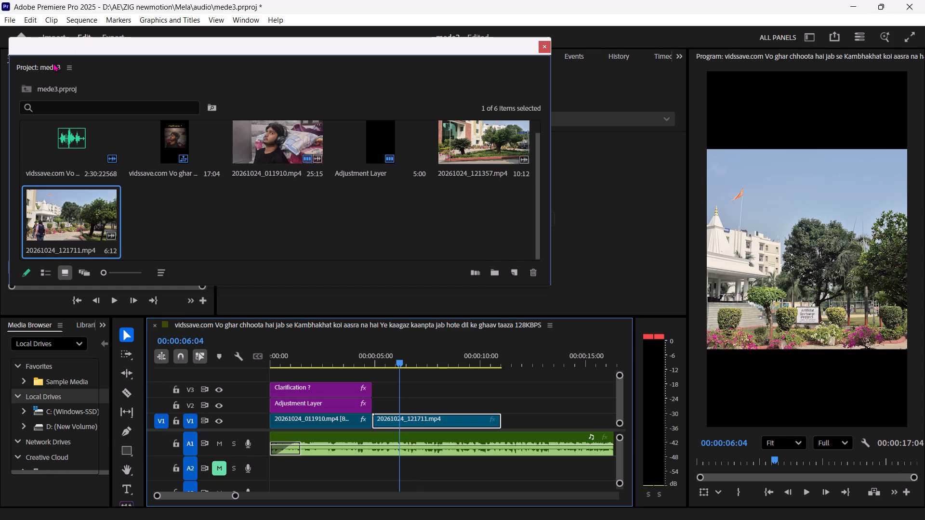
click(69, 65)
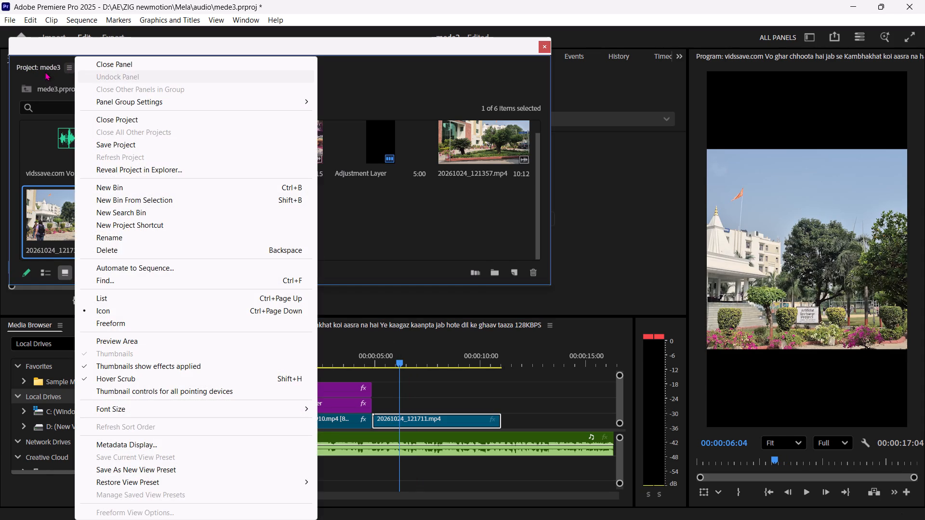
click(45, 69)
drag(46, 65, 56, 205)
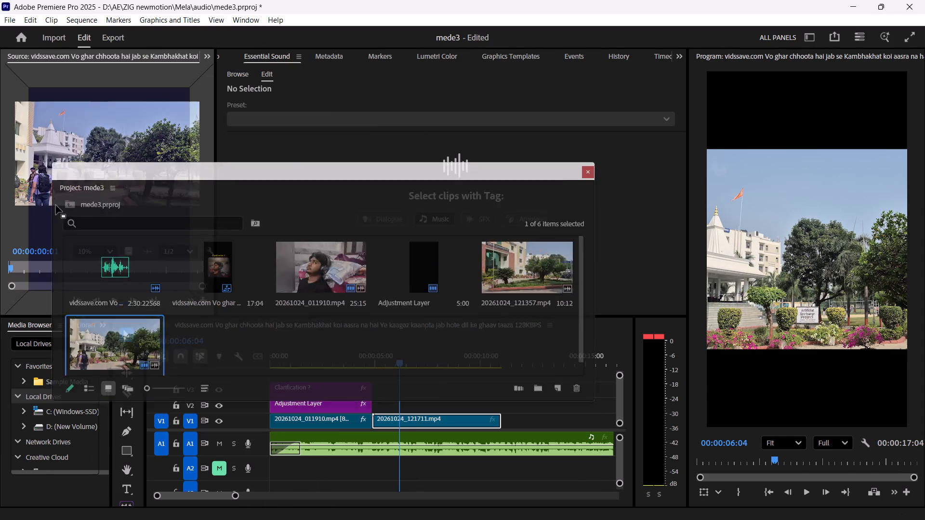
drag(56, 205, 30, 323)
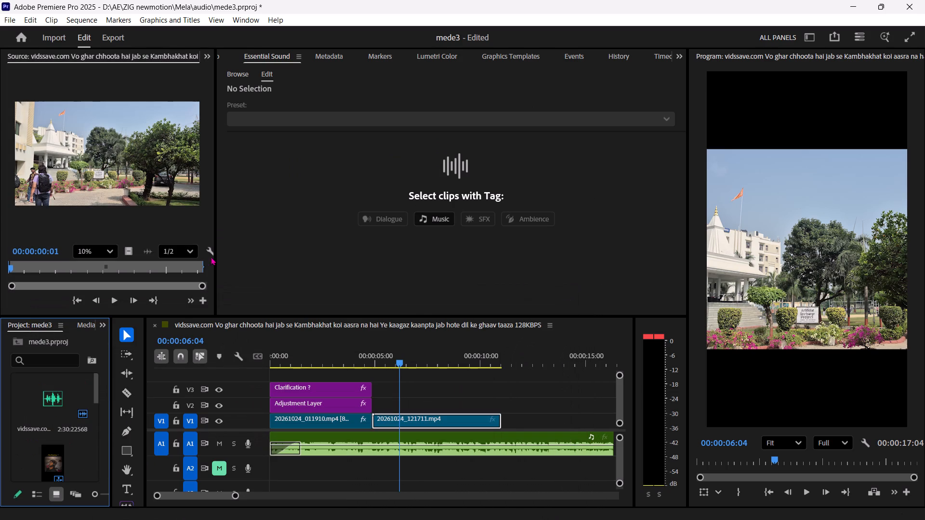
Show the Properties panel for the selected 20261024_121711.mp4 clip.
click(349, 64)
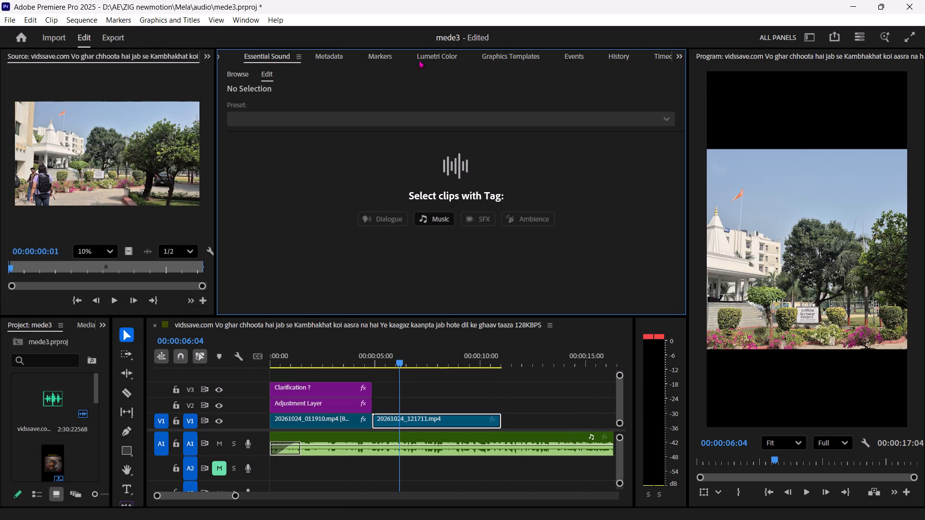
click(495, 61)
click(445, 50)
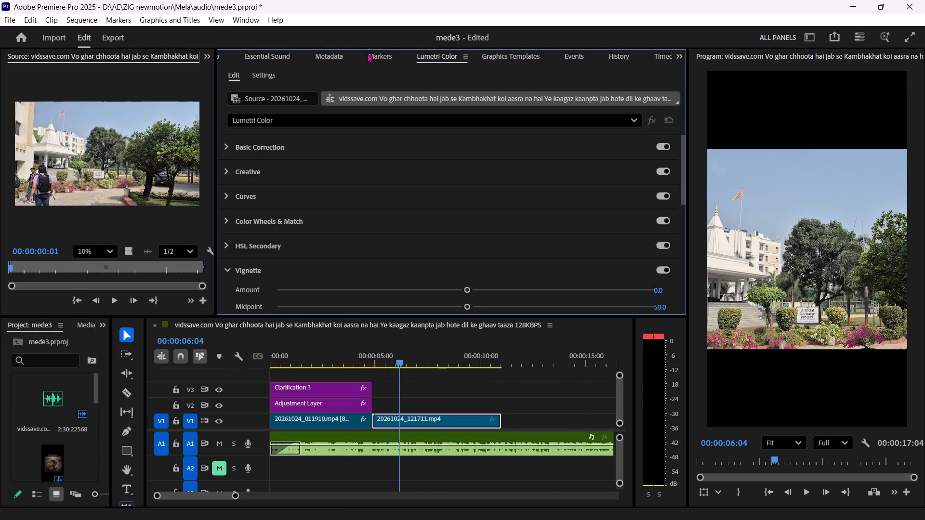
click(368, 53)
click(324, 52)
click(255, 55)
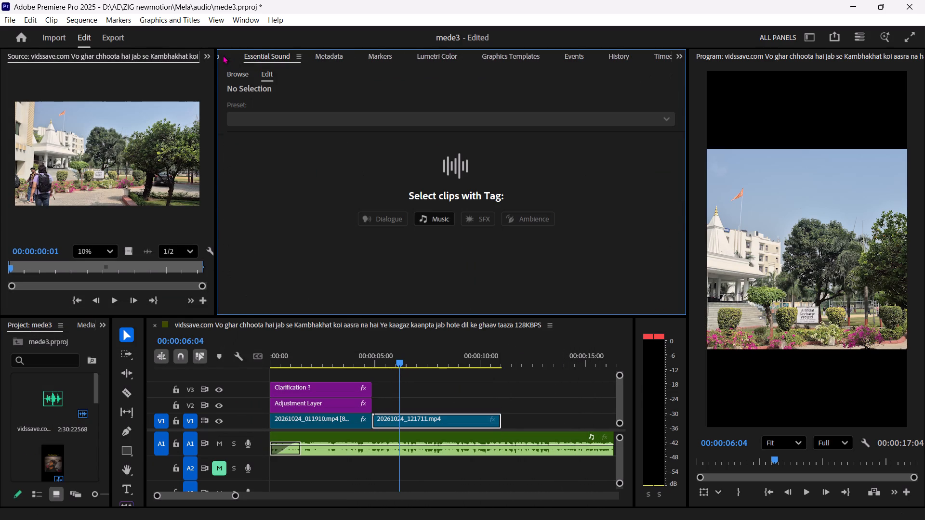
click(225, 55)
click(225, 55)
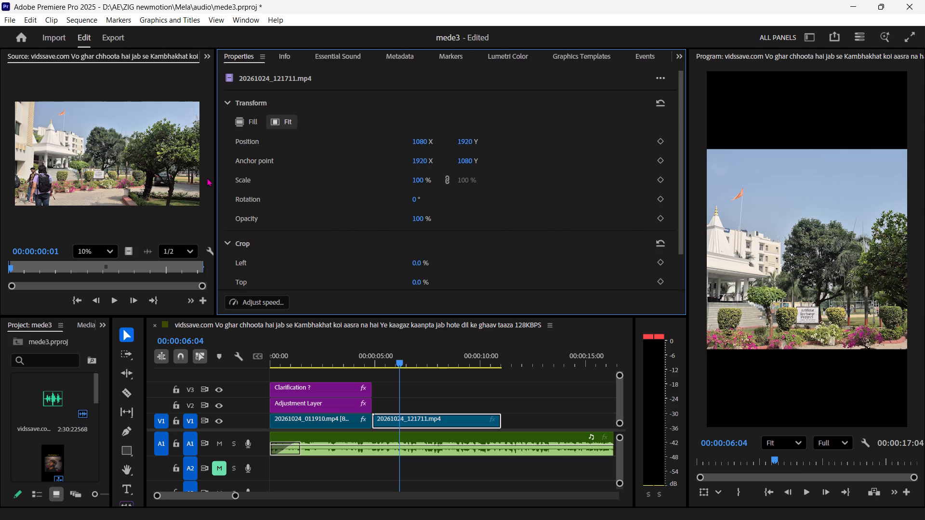
Widen the Source monitor by shifting its border with the Properties panel, and save the project.
drag(215, 172, 288, 173)
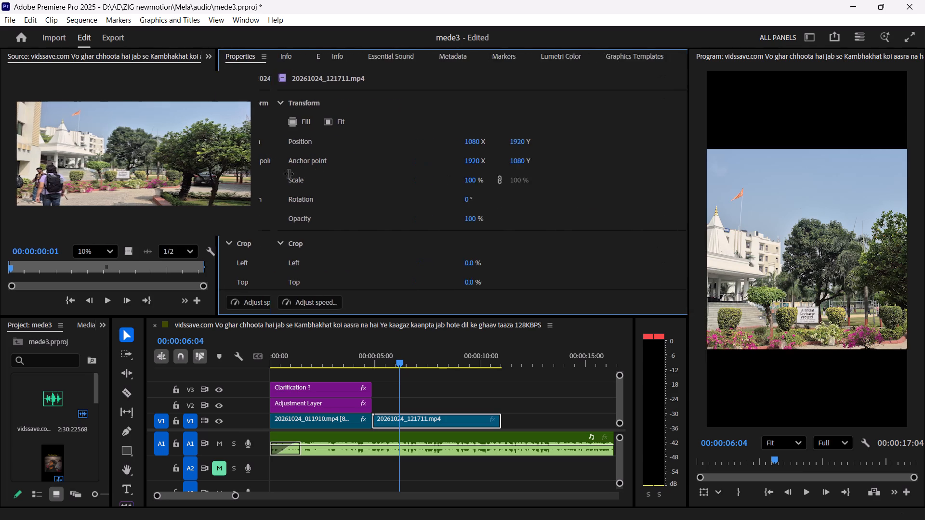
drag(288, 173, 308, 171)
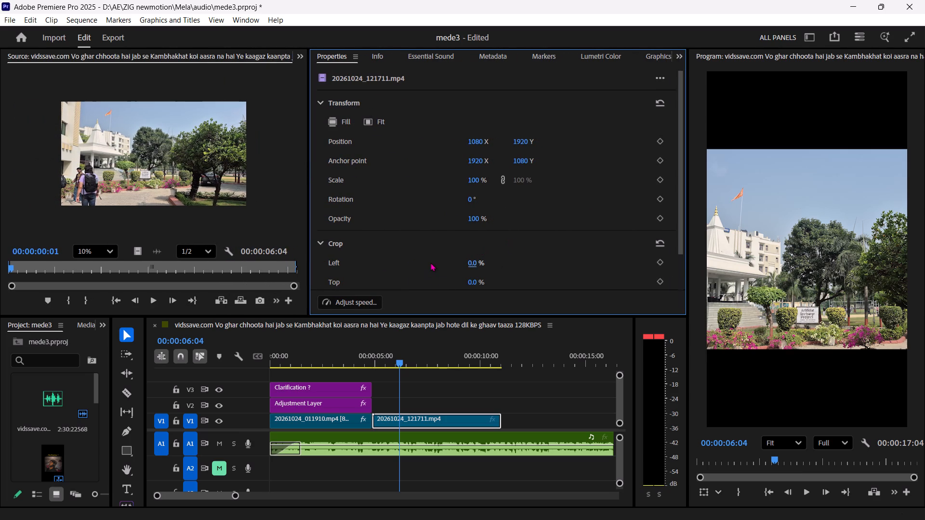
key(ctrl+s)
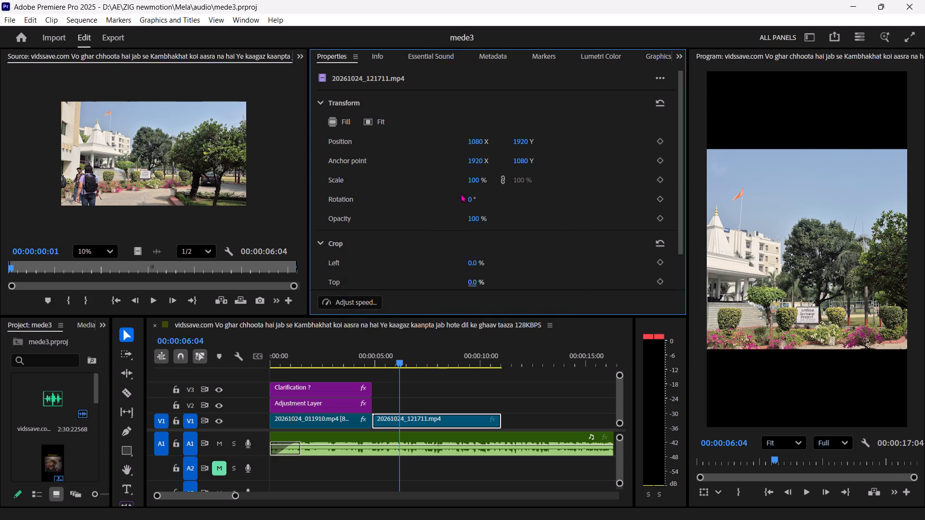
Scale the 20261024_121711.mp4 clip up to 200% so it fills the vertical frame.
drag(471, 178, 509, 183)
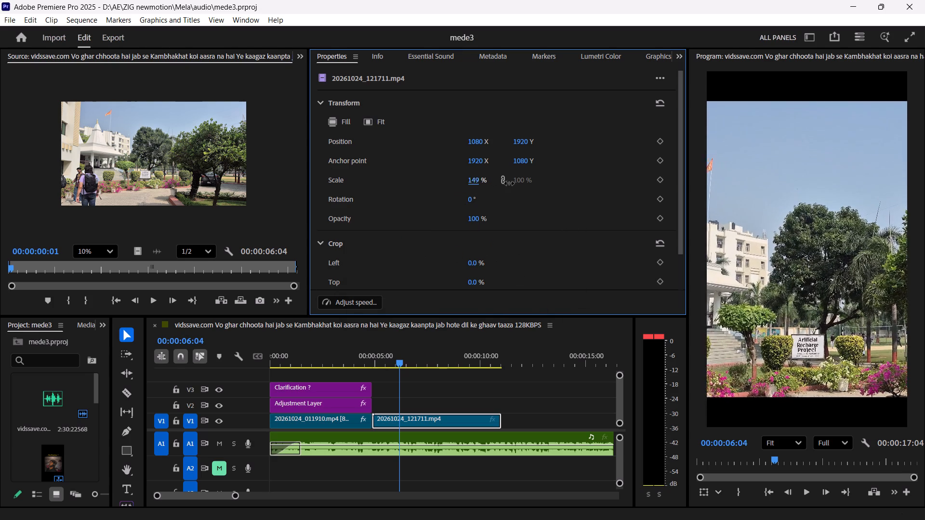
drag(509, 183, 515, 188)
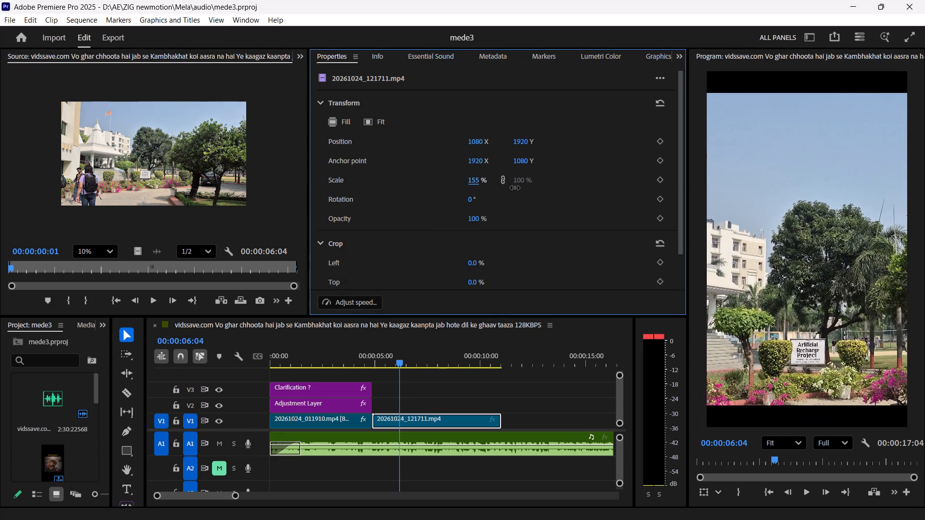
drag(515, 188, 546, 192)
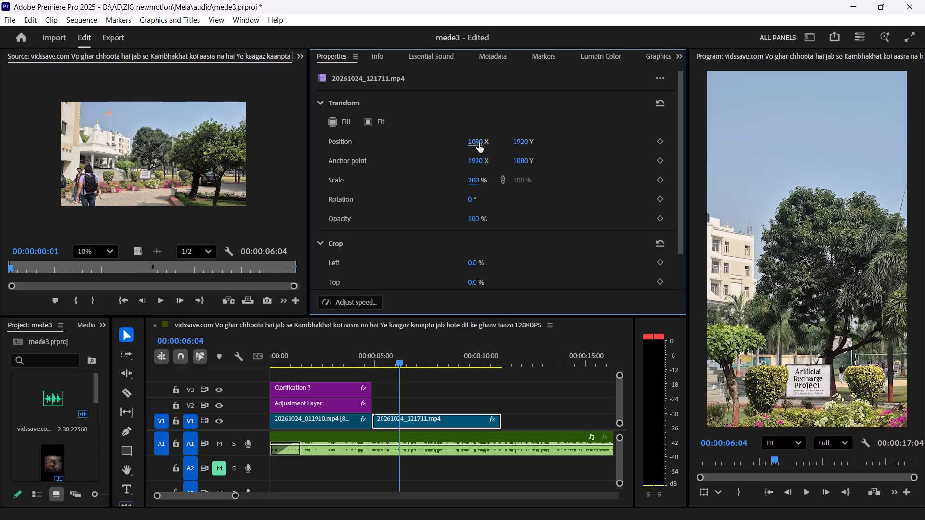
Reframe the 20261024_121711.mp4 clip horizontally by setting its Position X to 1790.
drag(479, 143, 484, 147)
key(space)
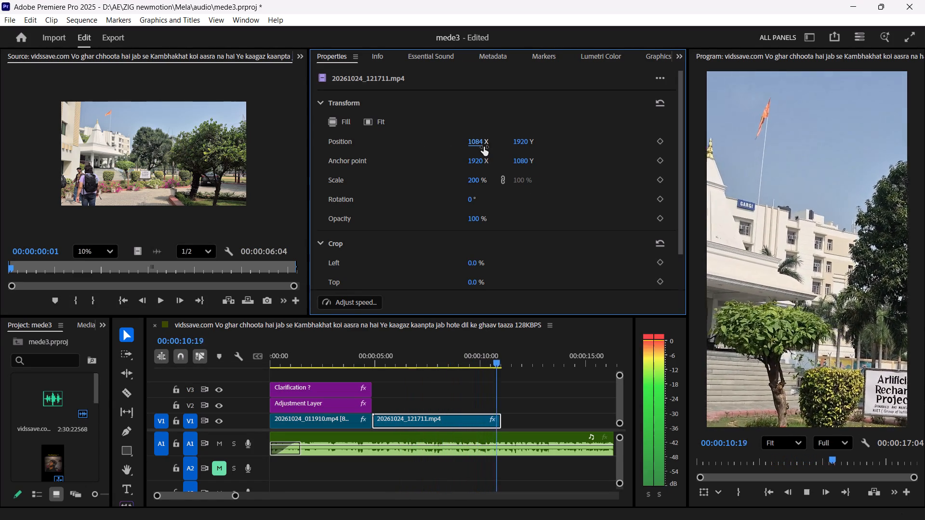
drag(385, 363, 371, 360)
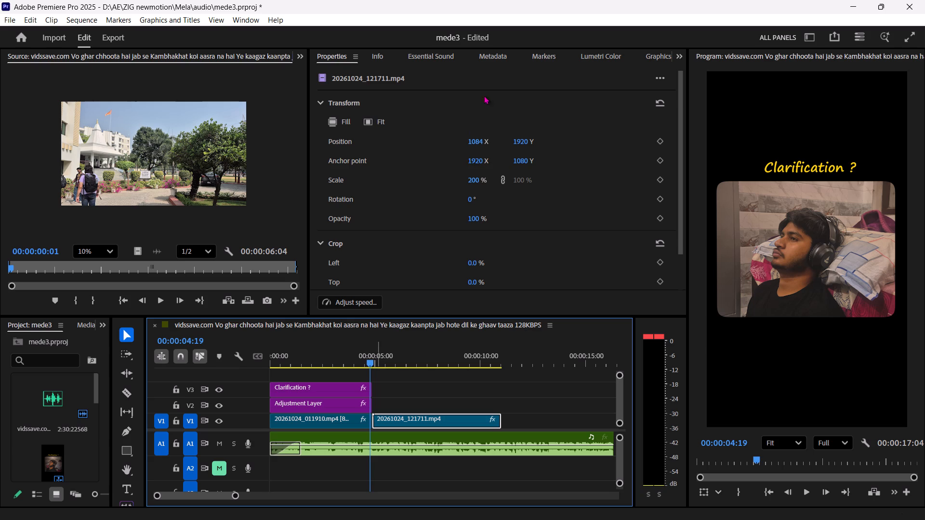
click(395, 361)
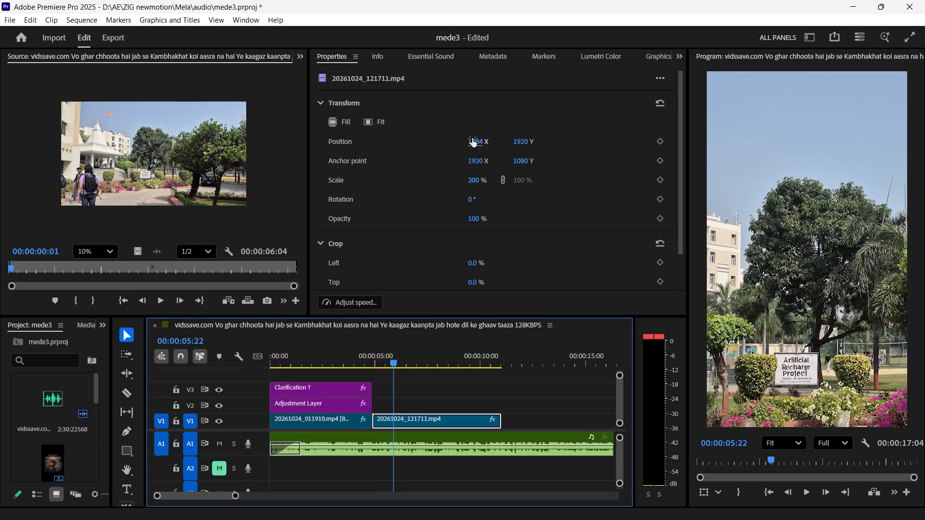
drag(472, 138, 612, 172)
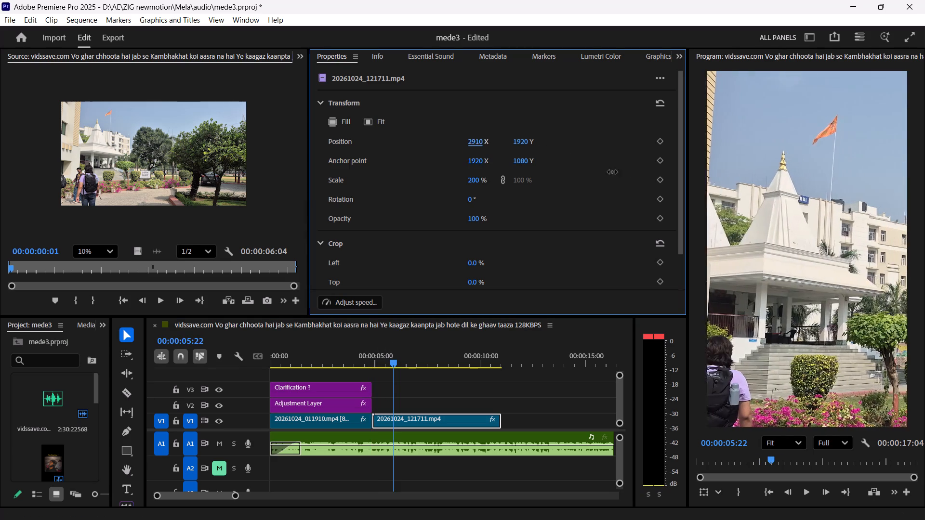
drag(612, 172, 553, 176)
Play through the reframed 20261024_121711.mp4 clip and trim its end back to 00:00:09:23.
key(space)
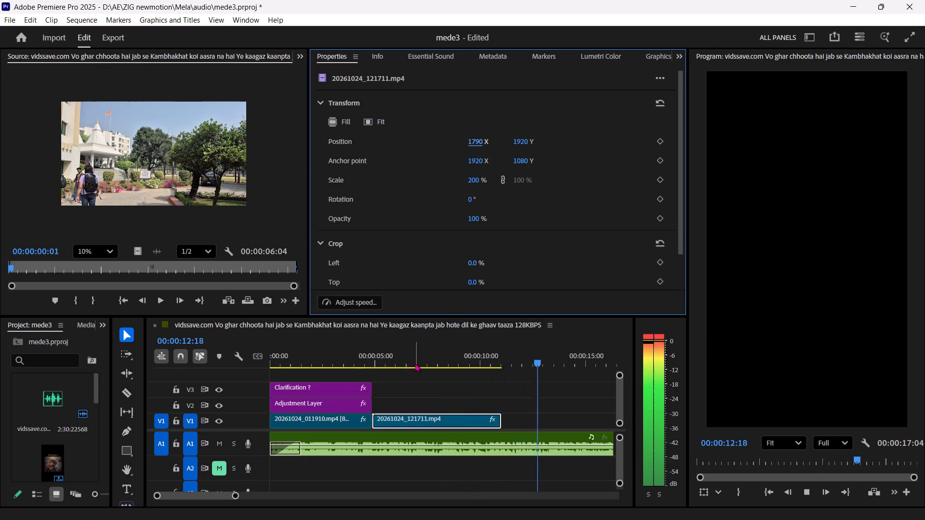
drag(415, 363, 362, 361)
key(space)
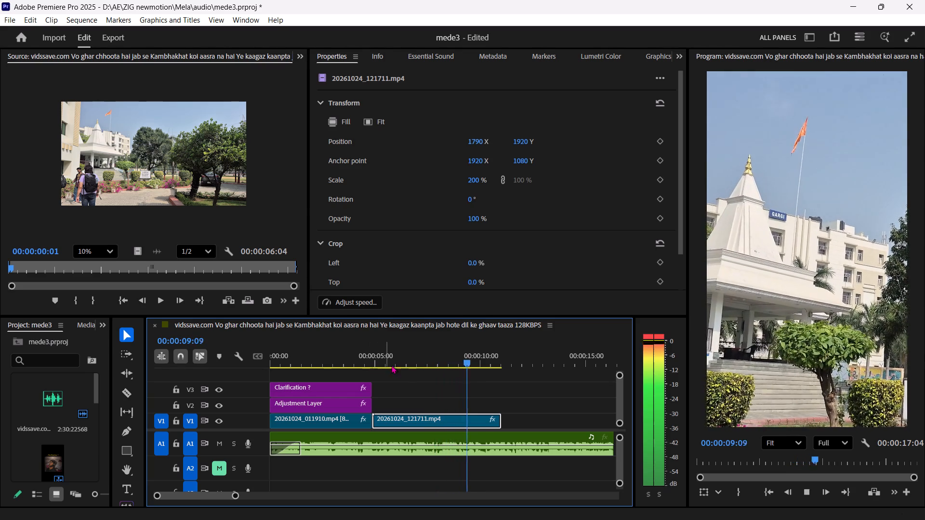
drag(418, 365, 464, 364)
key(space)
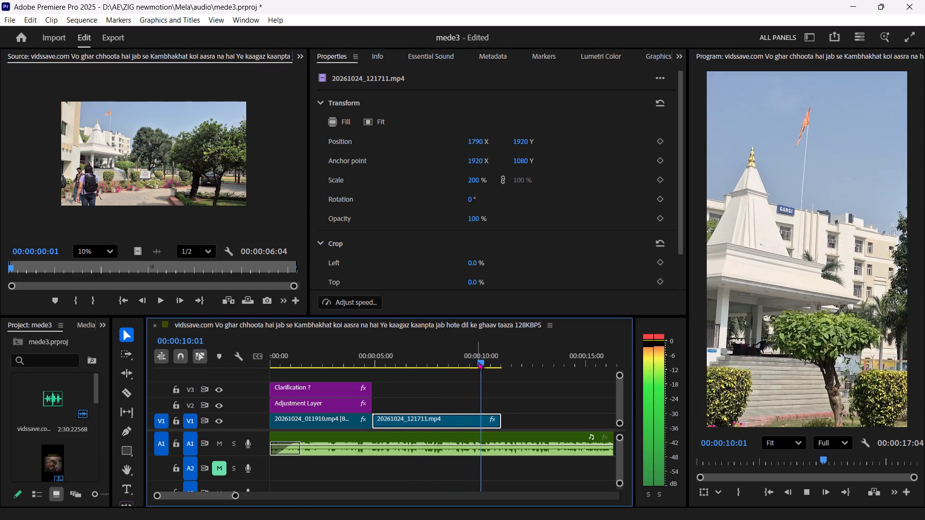
click(478, 362)
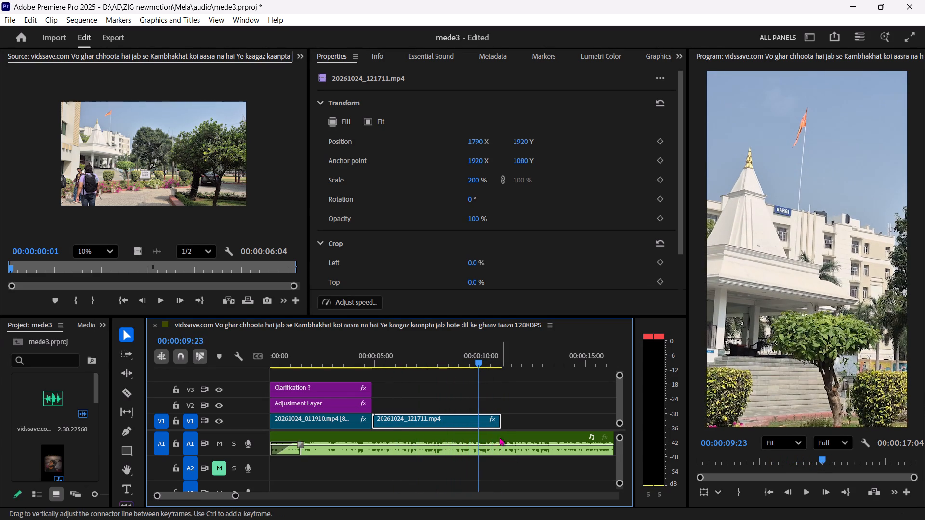
drag(500, 425, 480, 422)
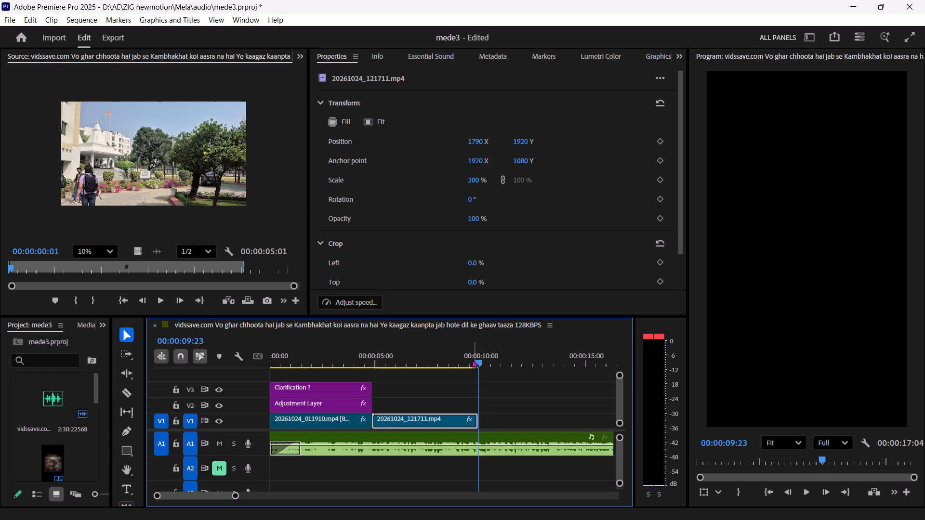
Play back the trimmed 20261024_121711.mp4 clip on V1 and nest it, keeping the default sequence name.
drag(473, 360, 383, 359)
key(space)
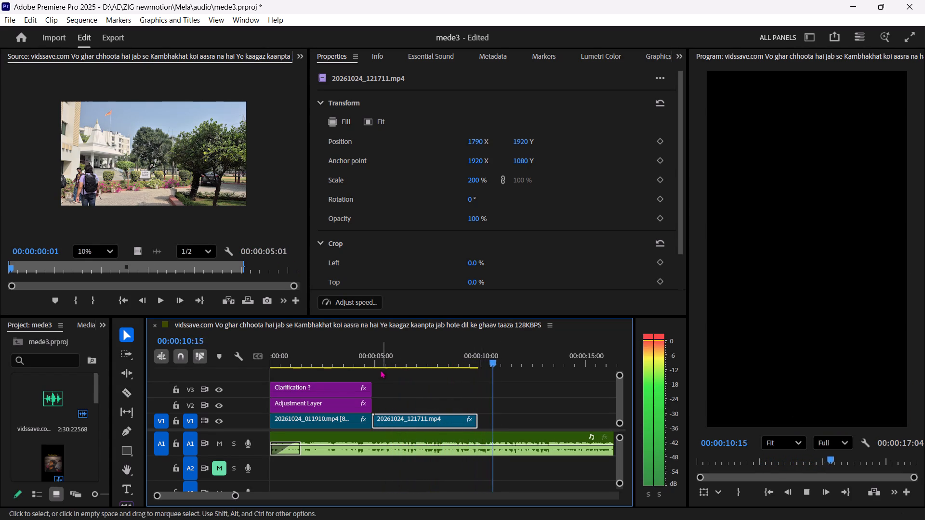
drag(398, 361, 415, 362)
right_click(406, 420)
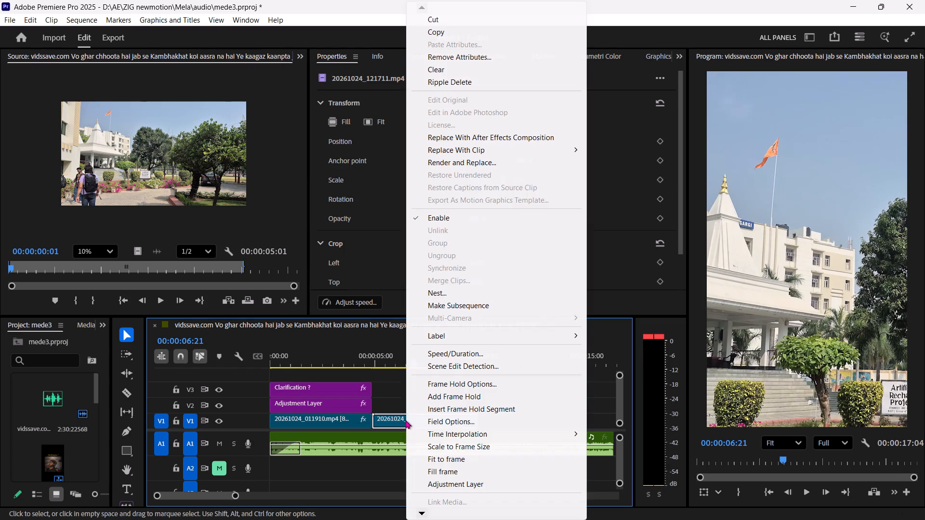
click(433, 293)
key(Return)
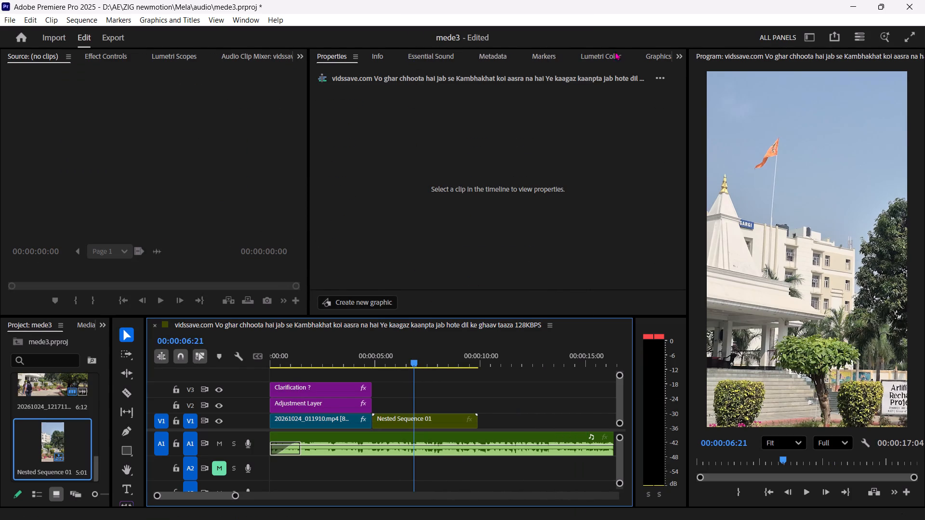
Search the effects for "warp stabil" and apply Warp Stabilizer to Nested Sequence 01 on track V1.
click(681, 56)
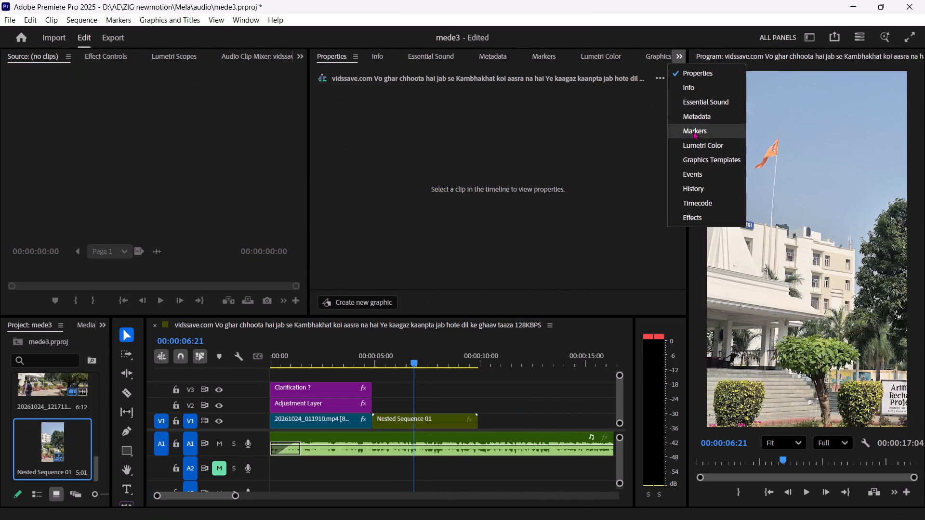
click(691, 224)
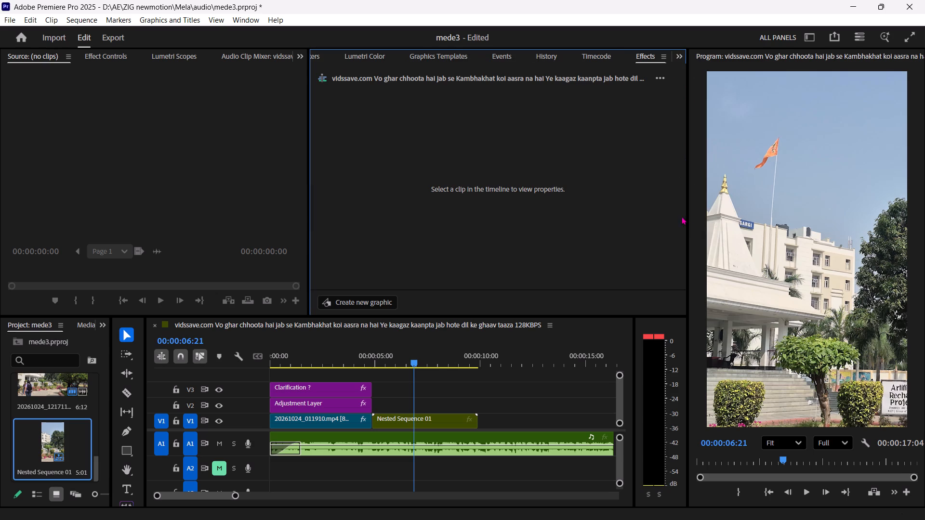
drag(351, 68, 356, 77)
click(356, 77)
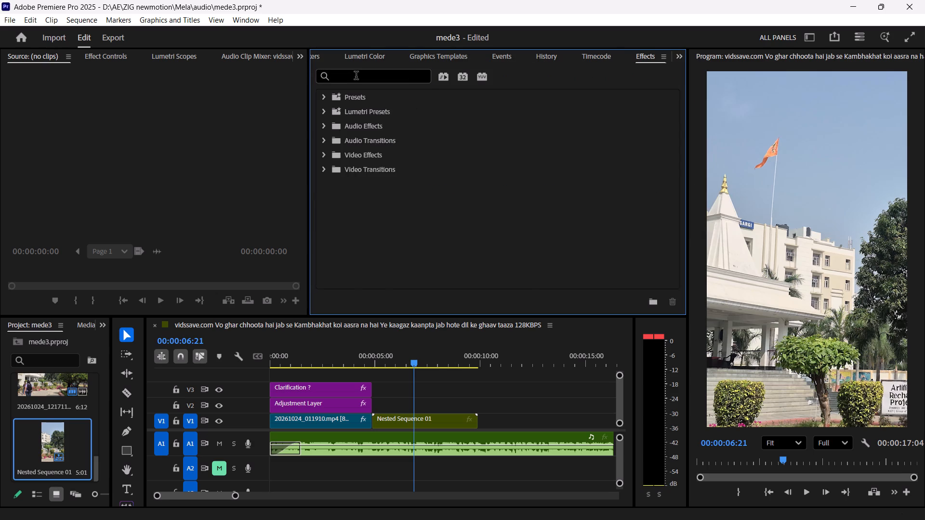
text(warp stabil)
drag(390, 181, 385, 399)
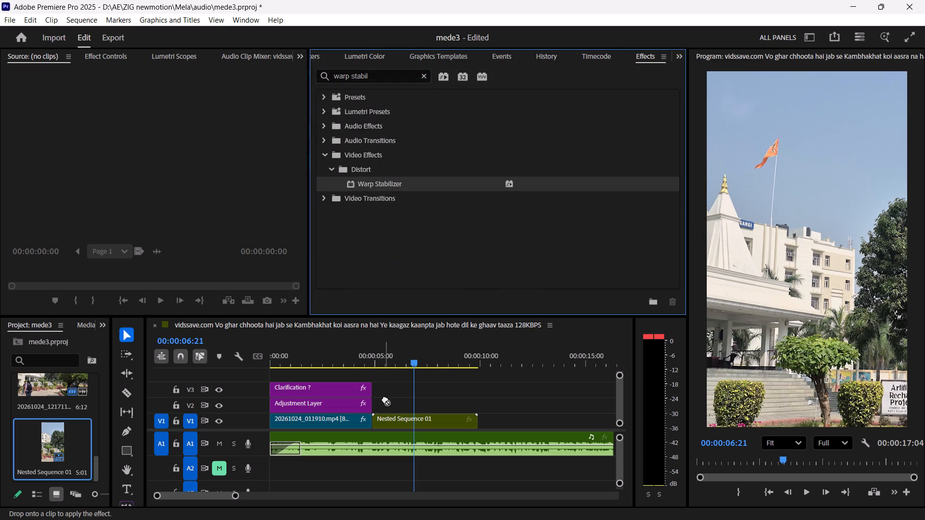
drag(385, 399, 411, 420)
drag(401, 360, 364, 363)
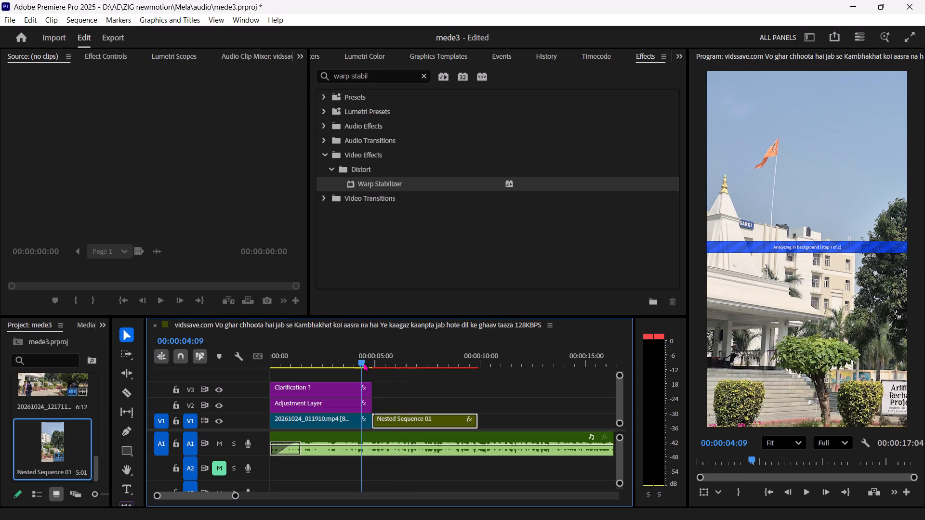
drag(364, 363, 424, 366)
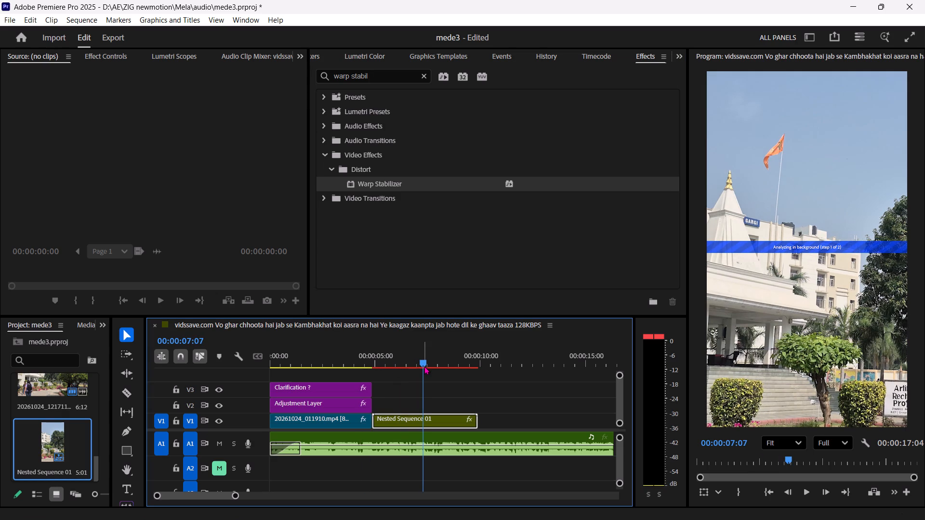
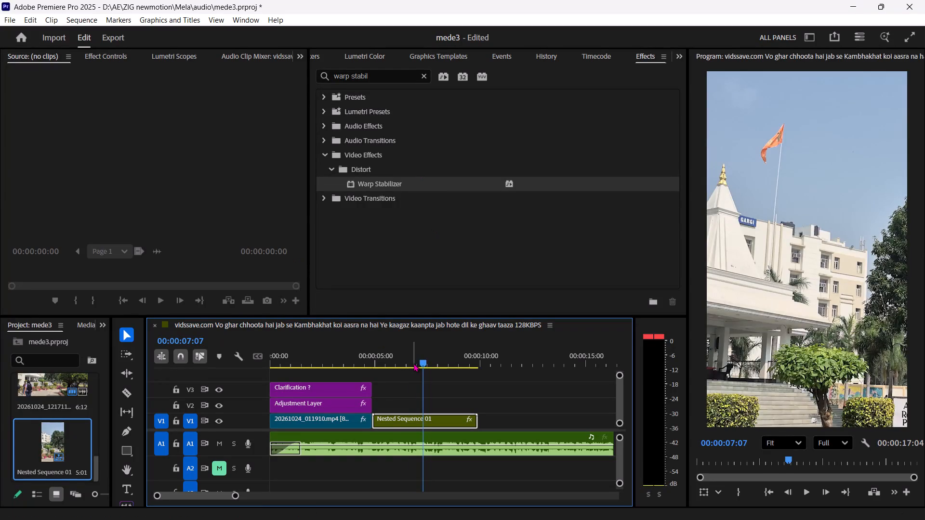
Play back the stabilized Nested Sequence 01 and its transition from the Clarification ? section.
drag(414, 363, 364, 365)
key(space)
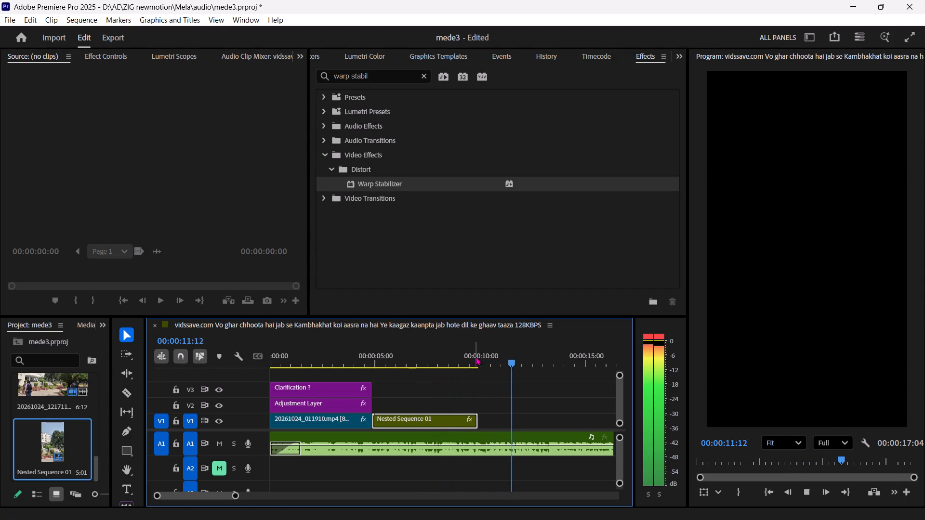
drag(476, 357, 339, 357)
key(space)
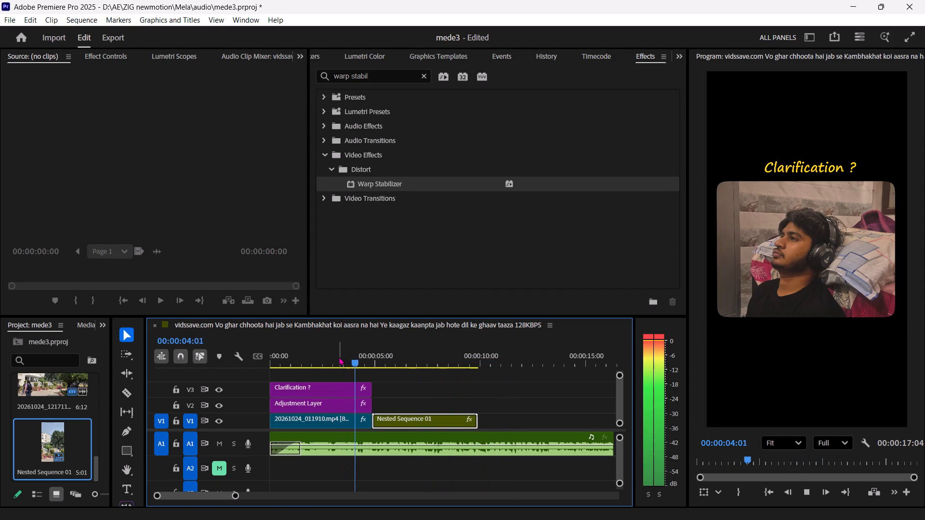
drag(383, 362, 390, 362)
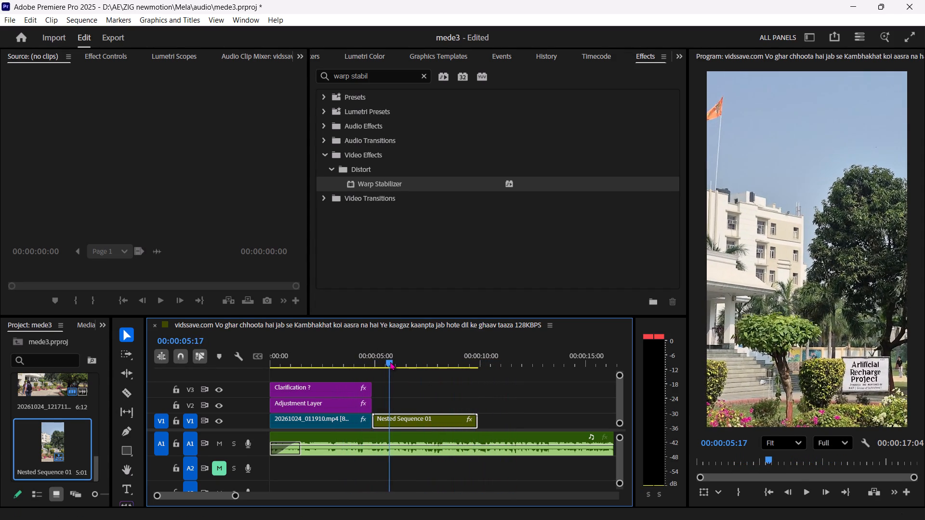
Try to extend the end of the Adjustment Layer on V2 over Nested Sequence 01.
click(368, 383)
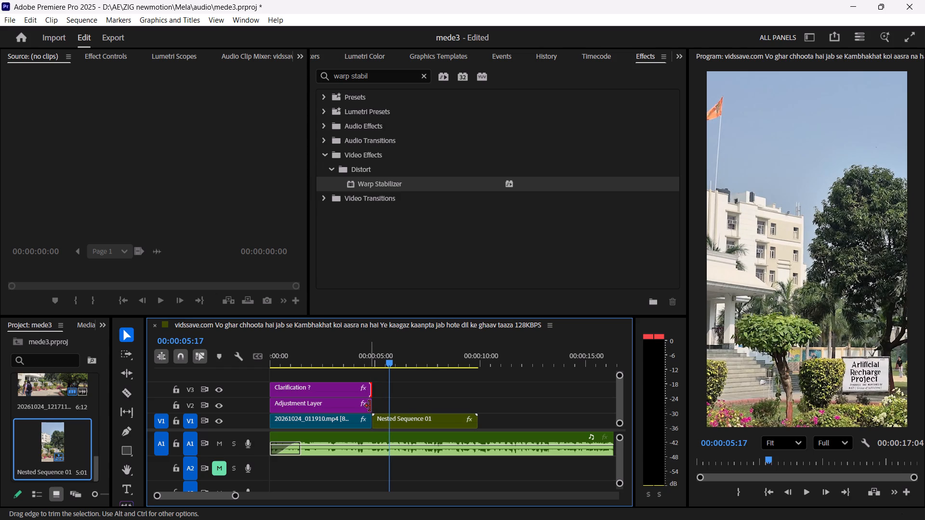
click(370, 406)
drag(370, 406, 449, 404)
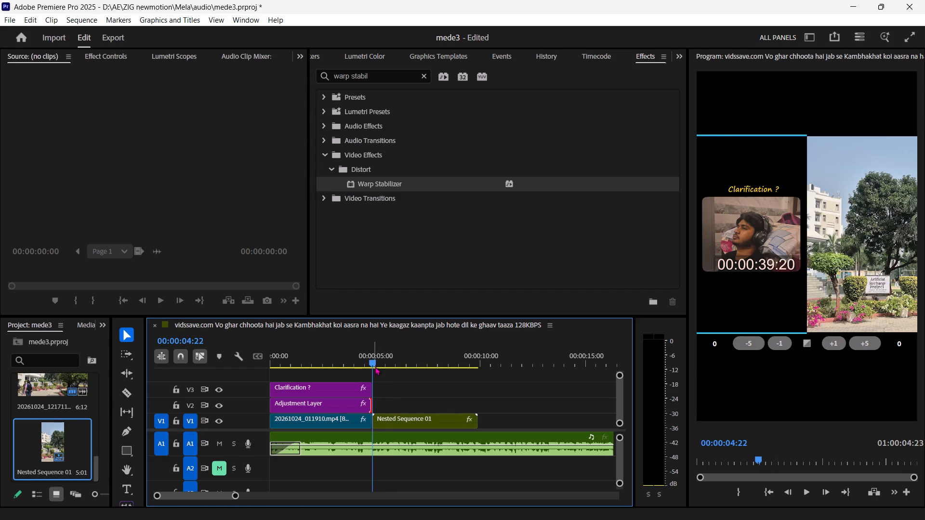
Duplicate the V2 Adjustment Layer and place the copy on V2 directly above the start of Nested Sequence 01.
drag(390, 365, 418, 366)
click(335, 406)
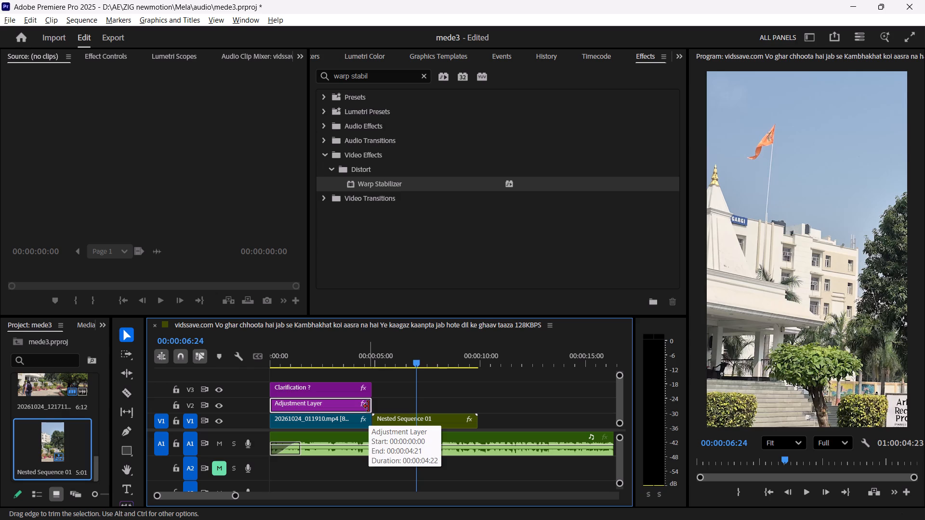
click(324, 404)
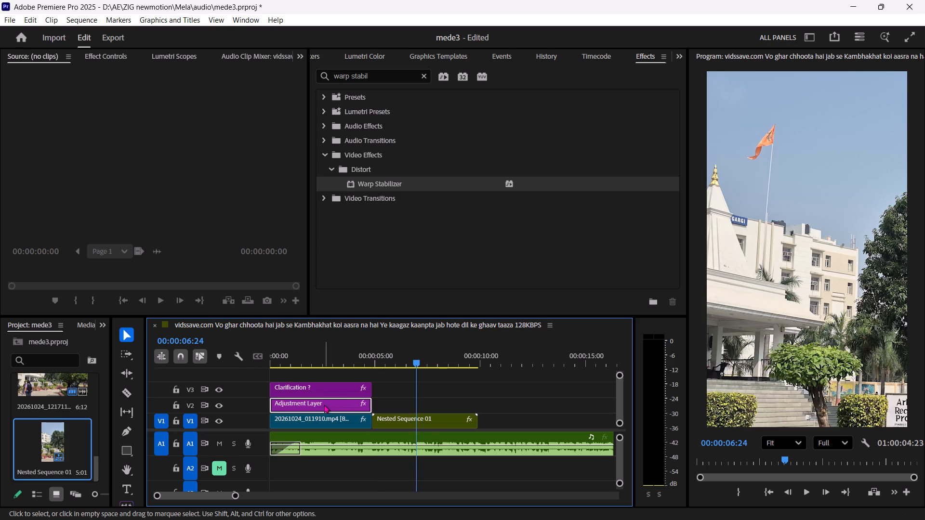
alt+drag(331, 407, 454, 398)
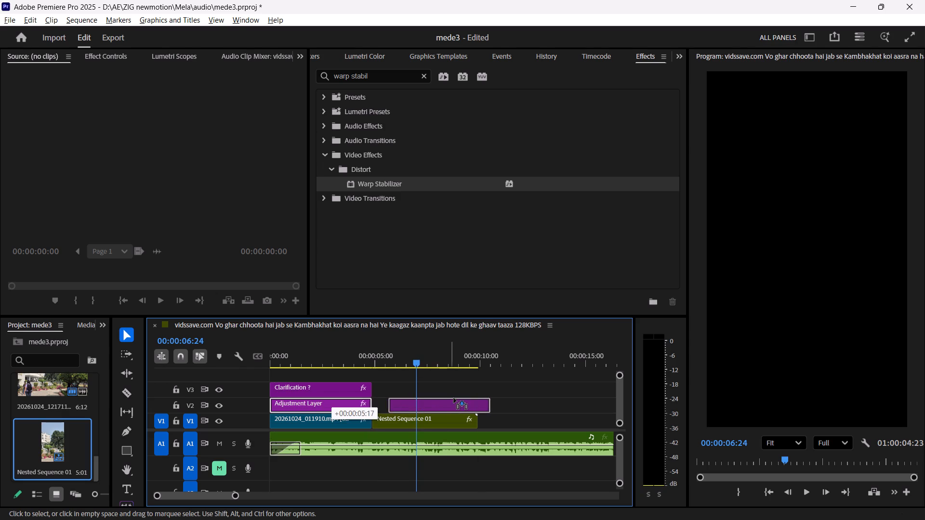
alt+drag(454, 398, 458, 397)
click(452, 382)
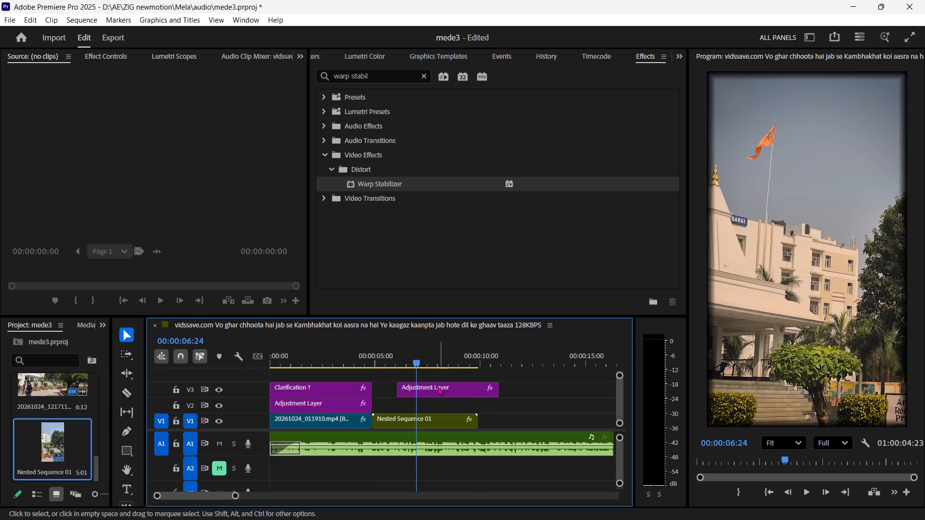
drag(438, 387, 408, 409)
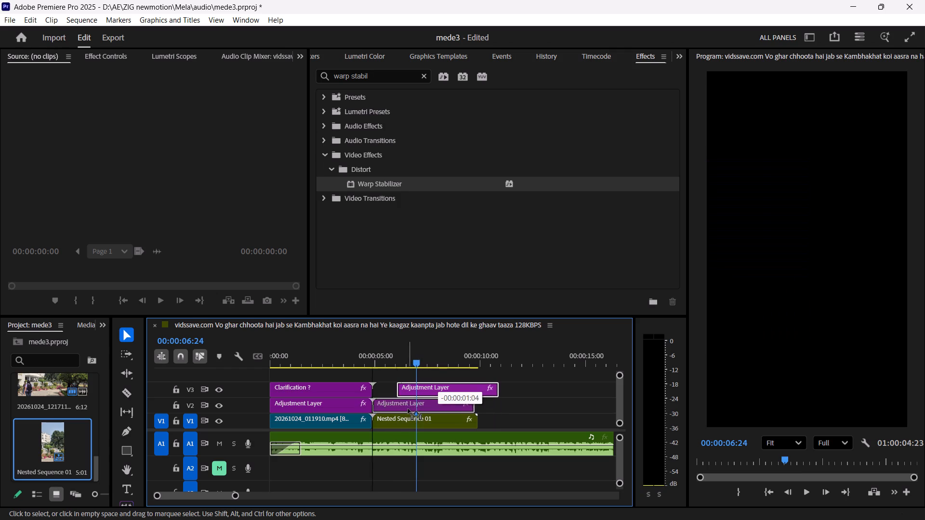
drag(408, 409, 407, 410)
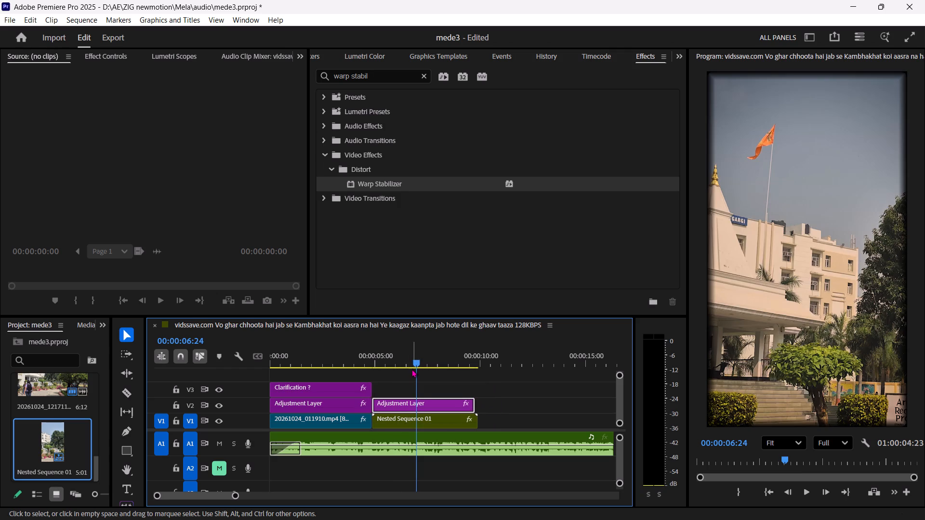
Check the Roughen Edges effect on the copied Adjustment Layer by toggling it, and delete the effect.
click(399, 407)
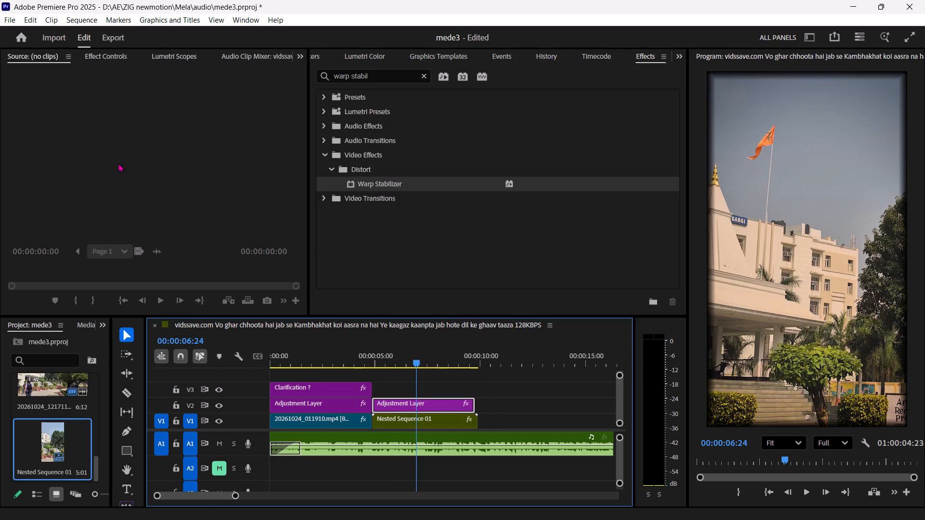
click(103, 56)
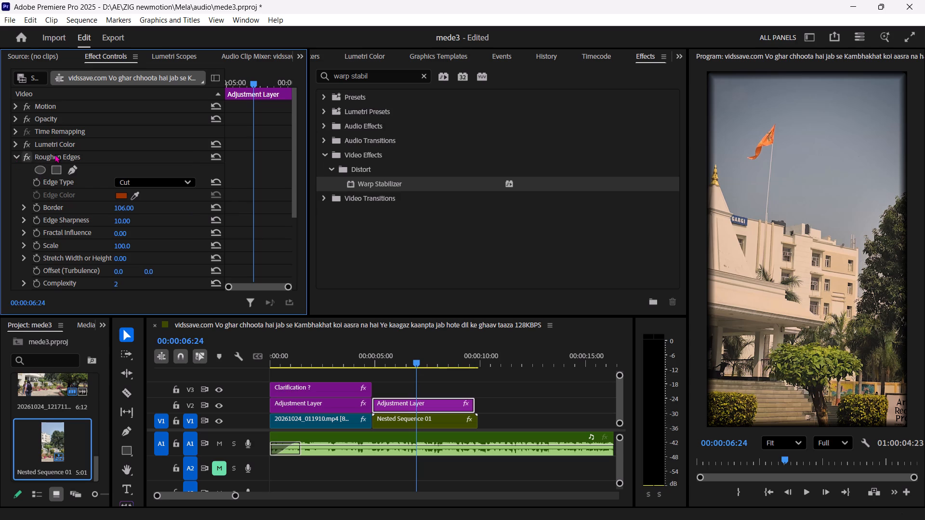
click(55, 154)
click(28, 160)
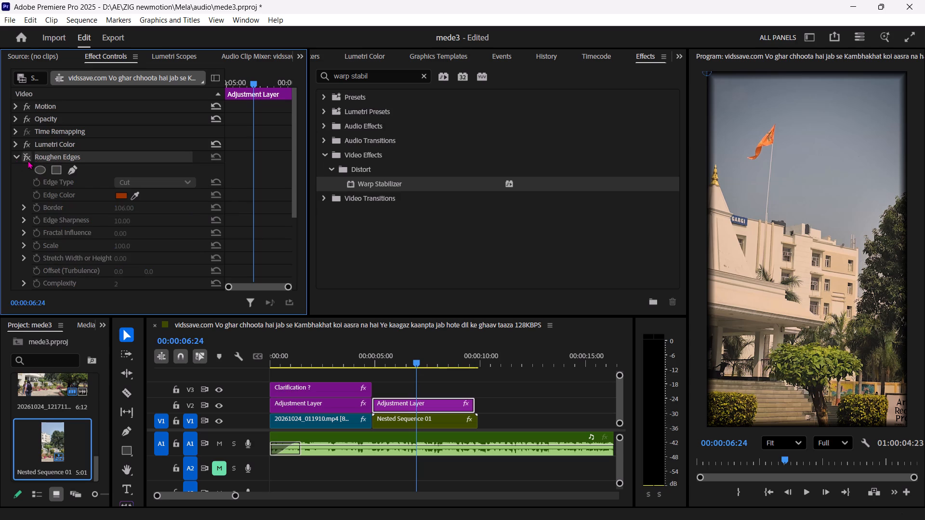
click(28, 156)
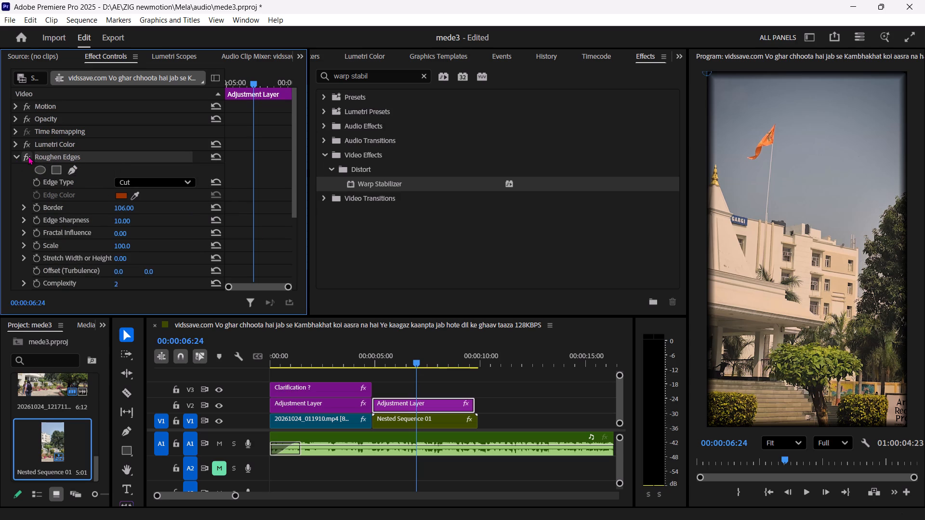
click(47, 156)
key(Delete)
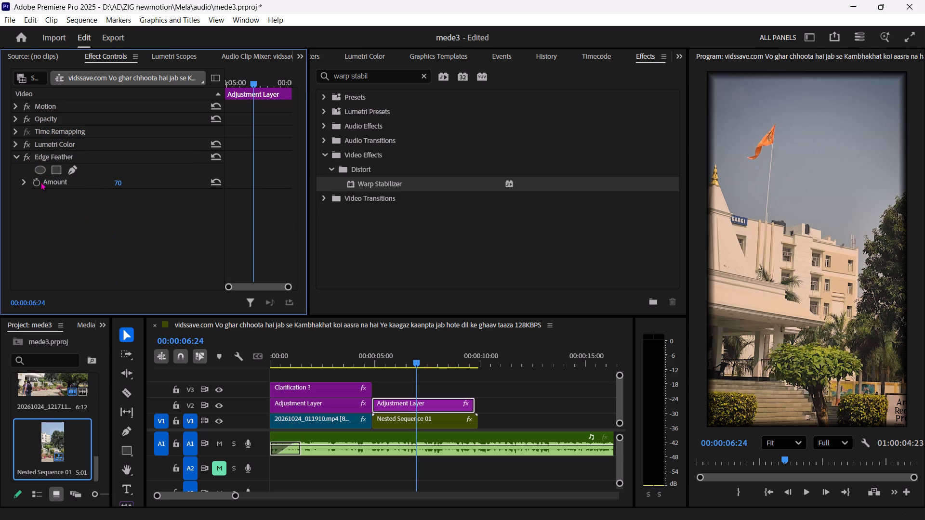
Check the Edge Feather effect on the copied Adjustment Layer by toggling it, and delete the effect.
click(38, 154)
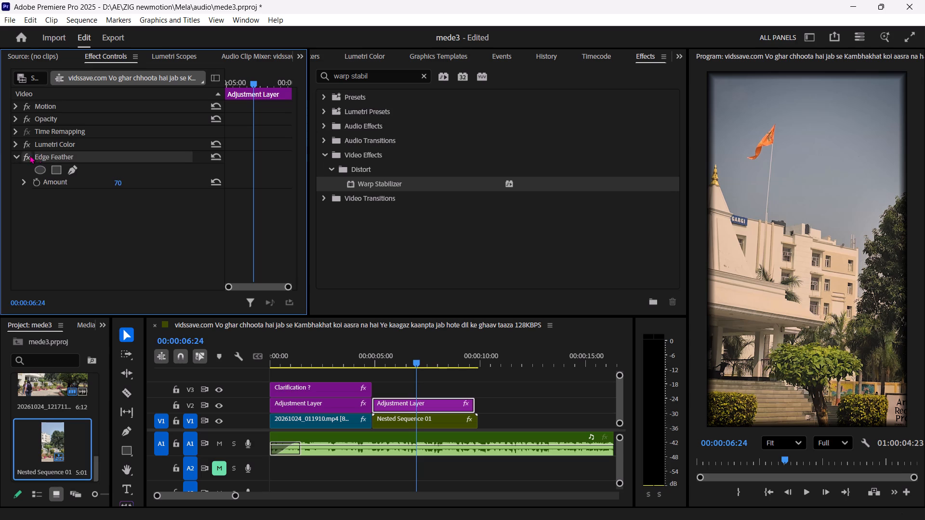
click(27, 156)
click(27, 156)
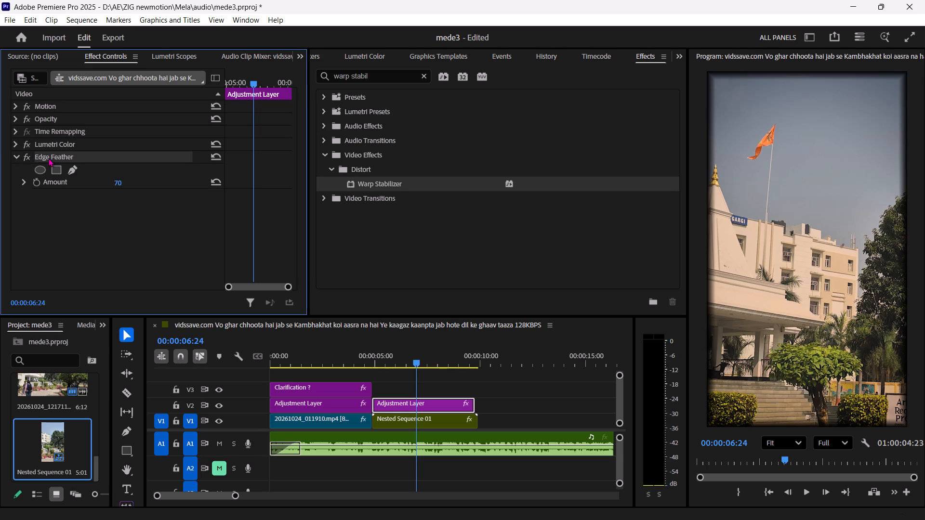
click(49, 158)
key(Delete)
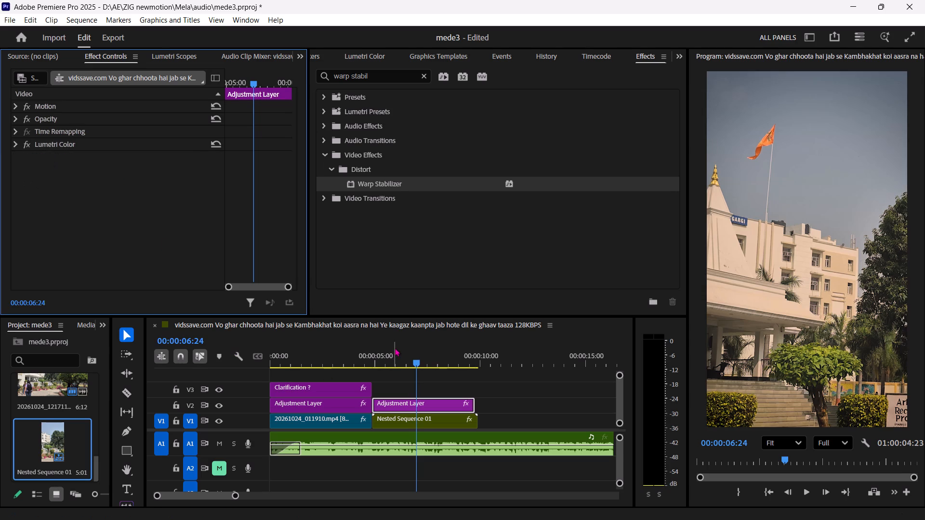
Play back the graded campus clip and extend the copied Adjustment Layer by 4 frames to the end of Nested Sequence 01.
drag(381, 363, 360, 359)
key(space)
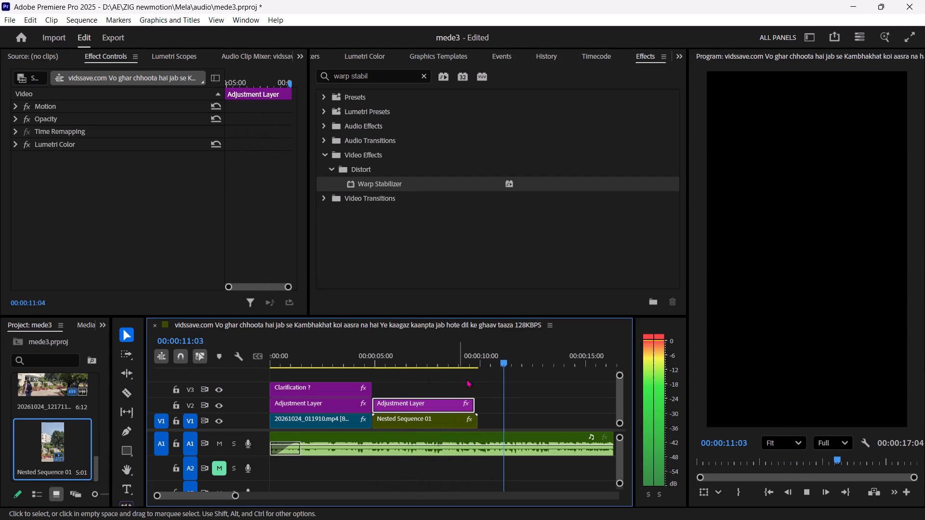
drag(471, 360, 476, 360)
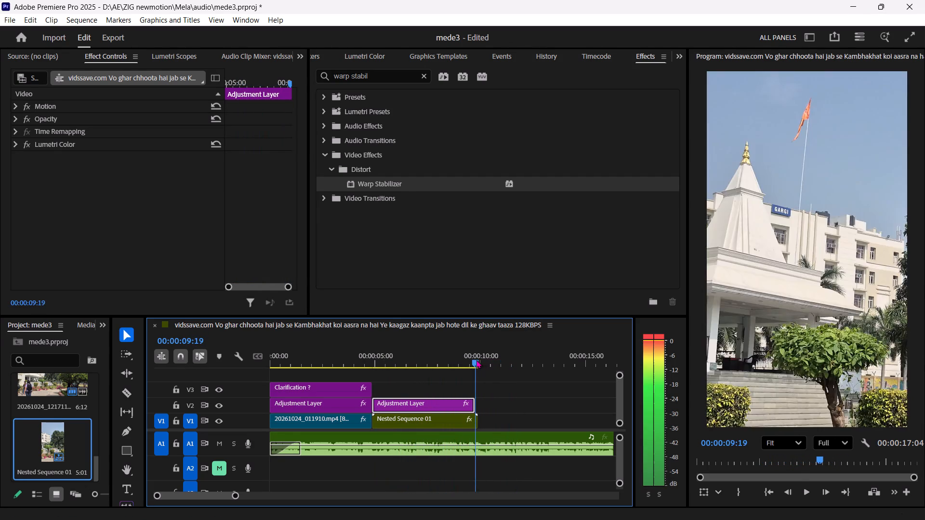
drag(476, 360, 382, 373)
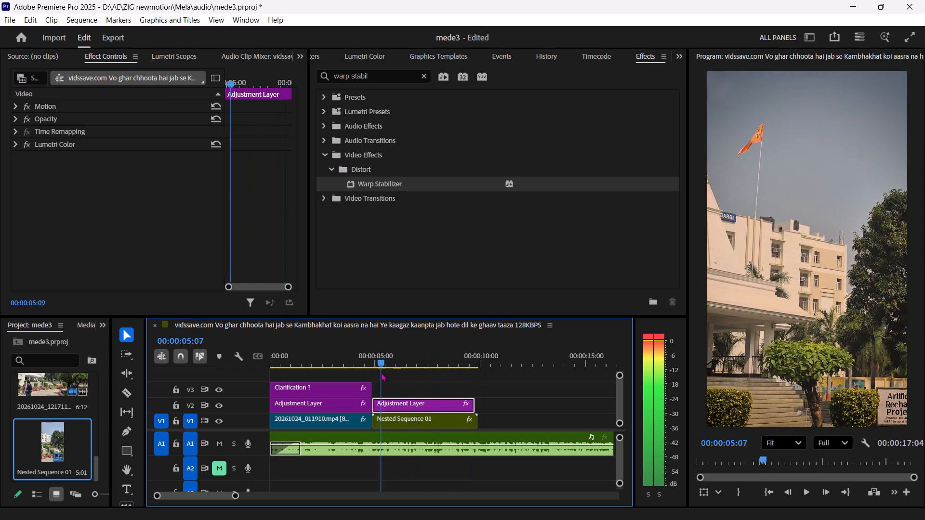
drag(382, 373, 371, 373)
key(space)
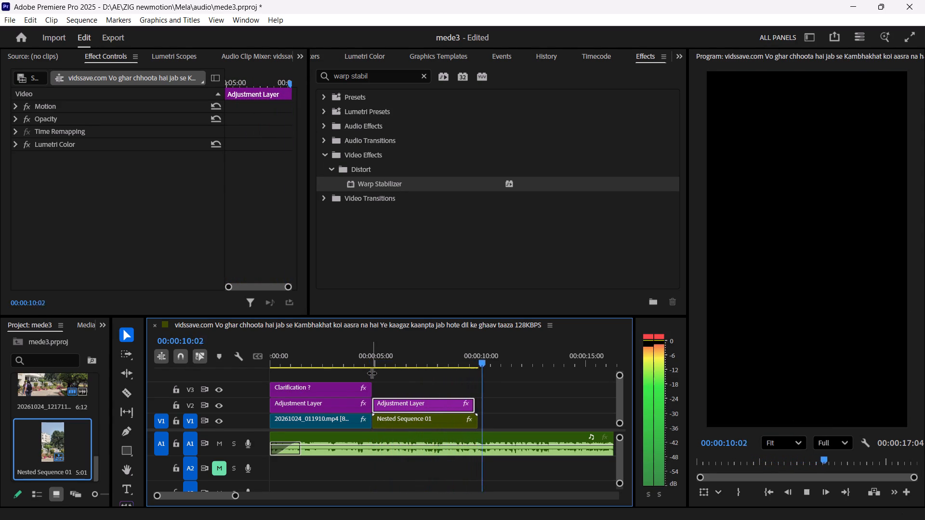
click(481, 361)
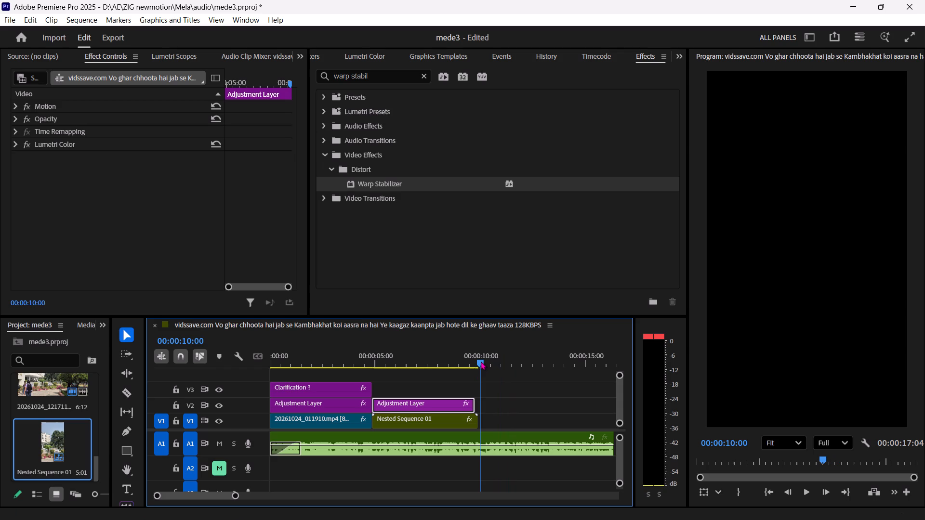
click(473, 406)
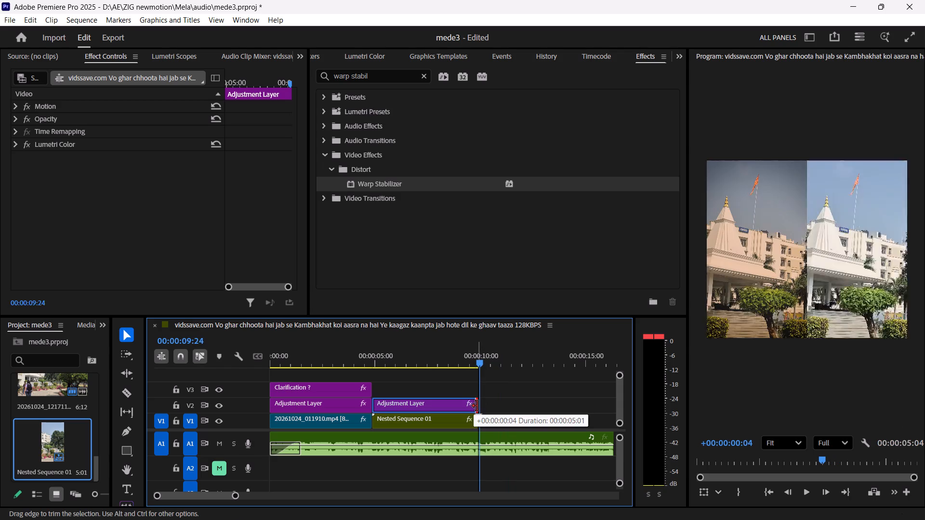
Play back the sequence from its start through the graded campus clip, and review the cut into Nested Sequence 01.
drag(472, 365, 383, 355)
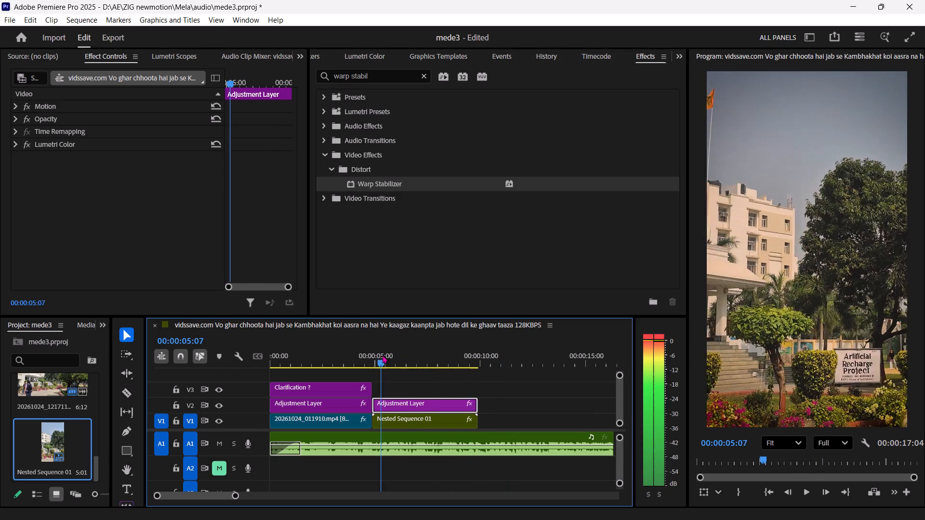
drag(383, 355, 373, 354)
key(space)
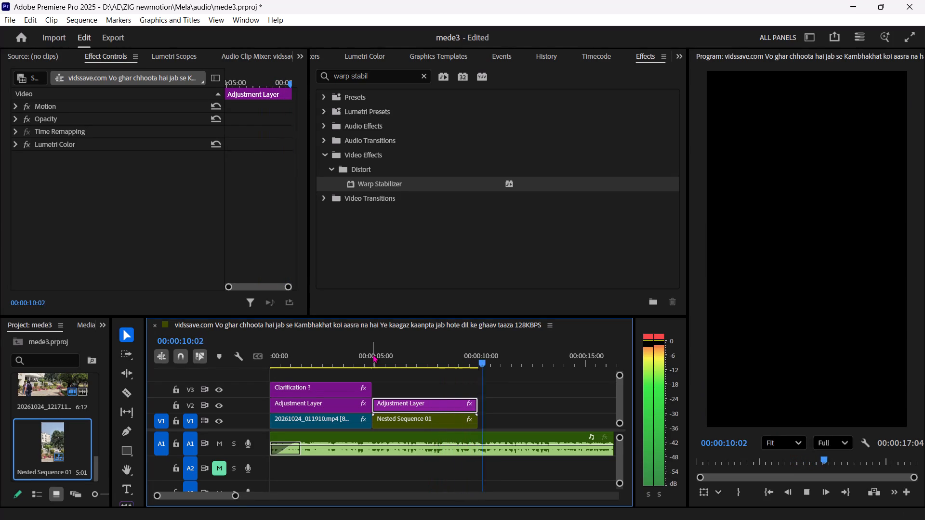
drag(373, 354, 235, 357)
key(space)
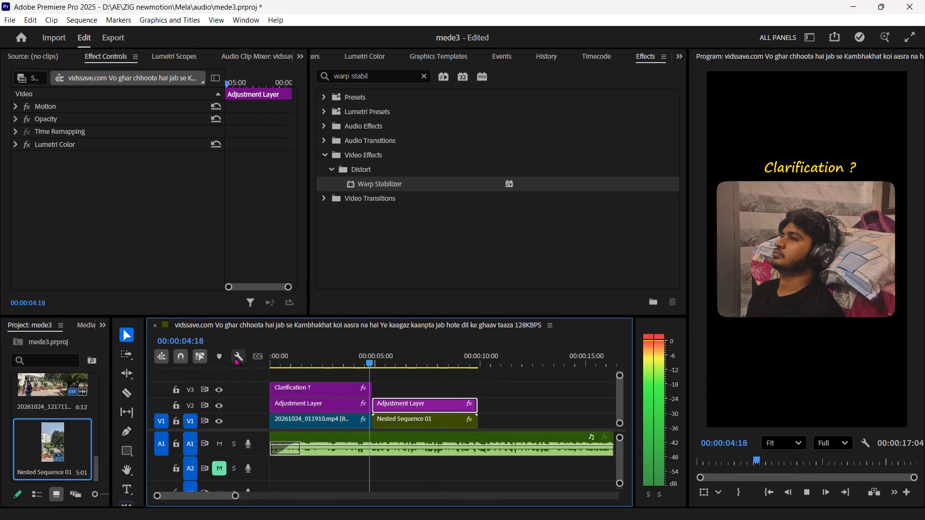
drag(286, 364, 247, 364)
key(space)
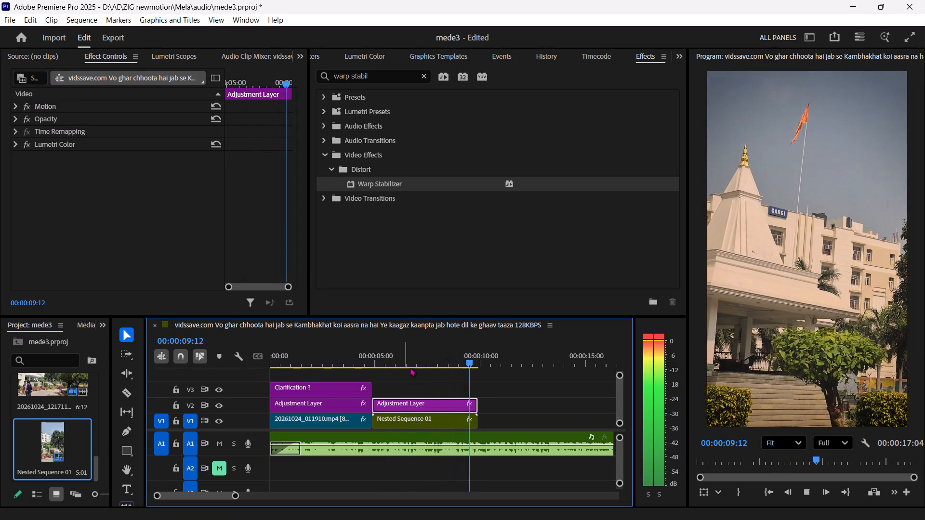
drag(437, 364, 374, 361)
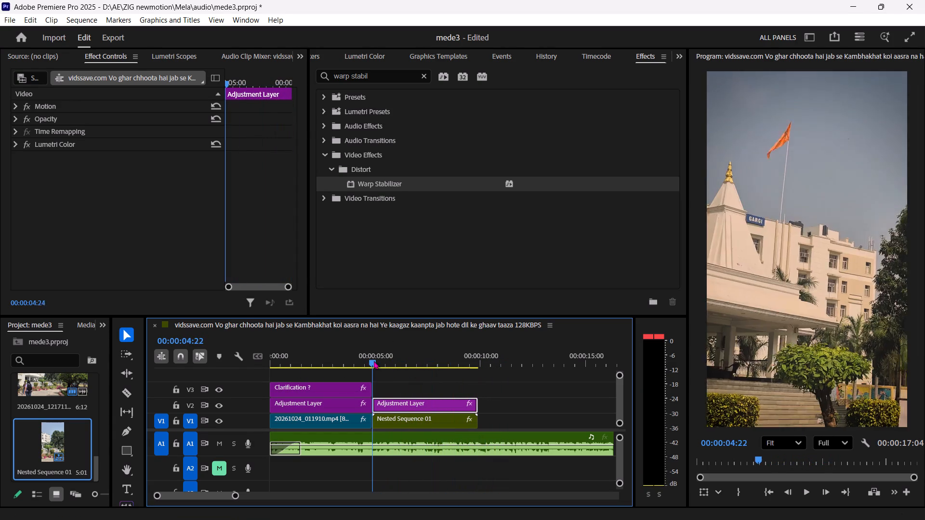
drag(374, 361, 375, 361)
Save the mede3 project.
key(ctrl+s)
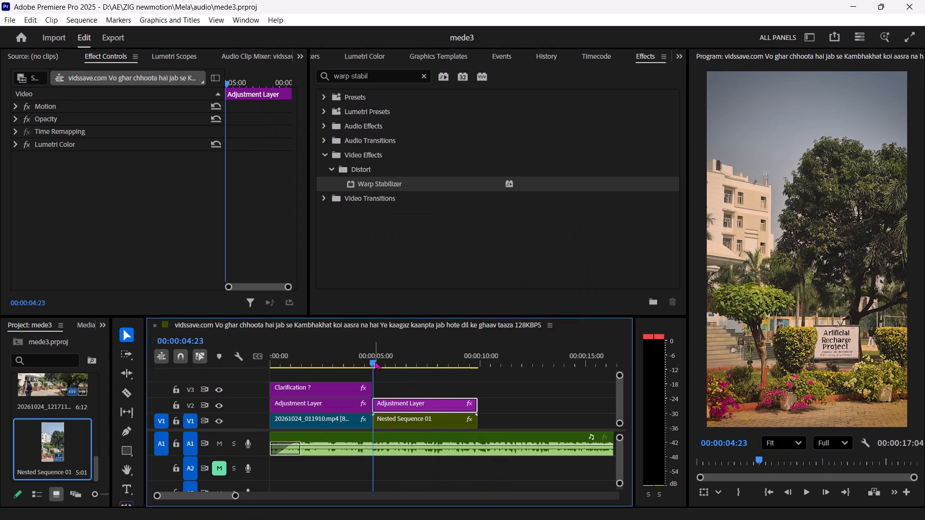
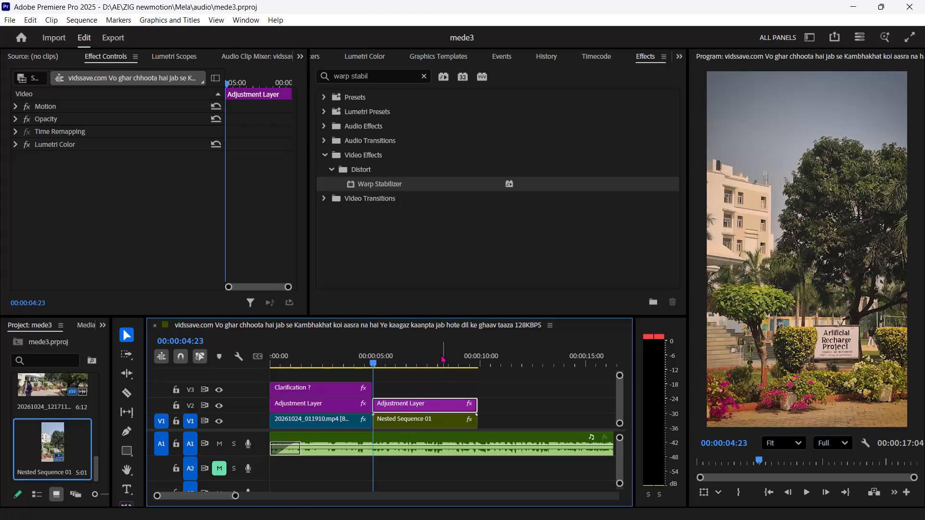
Play back the sequence from its start and review the cut from the Clarification ? title section into the graded campus clip.
drag(439, 355, 403, 362)
key(space)
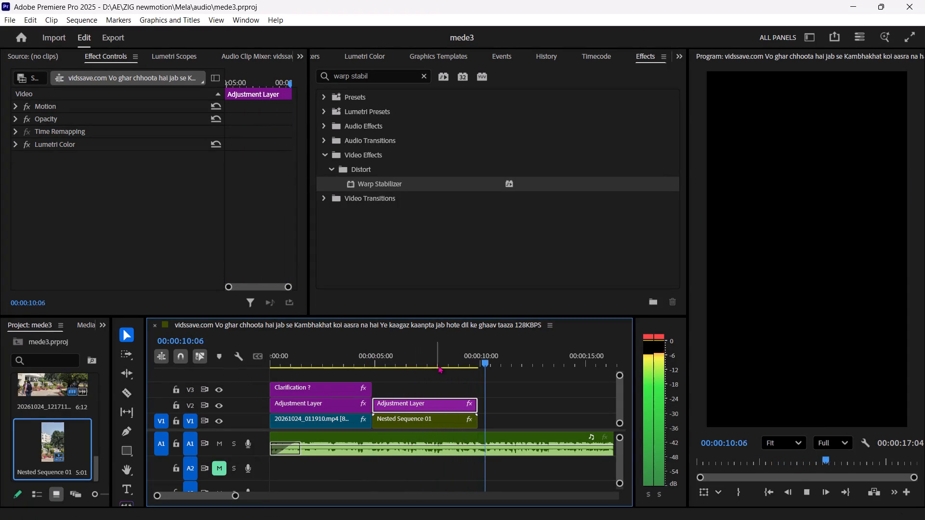
drag(439, 365, 324, 365)
key(space)
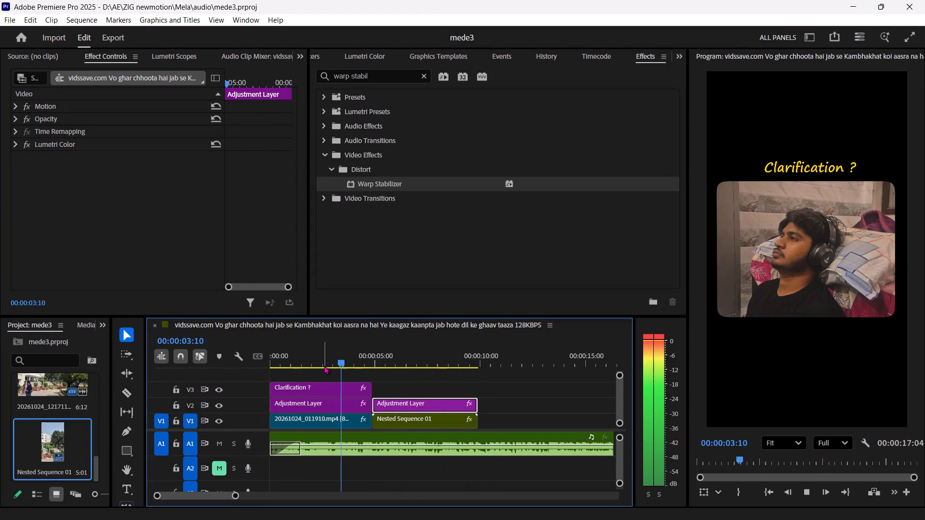
drag(324, 365, 233, 374)
key(space)
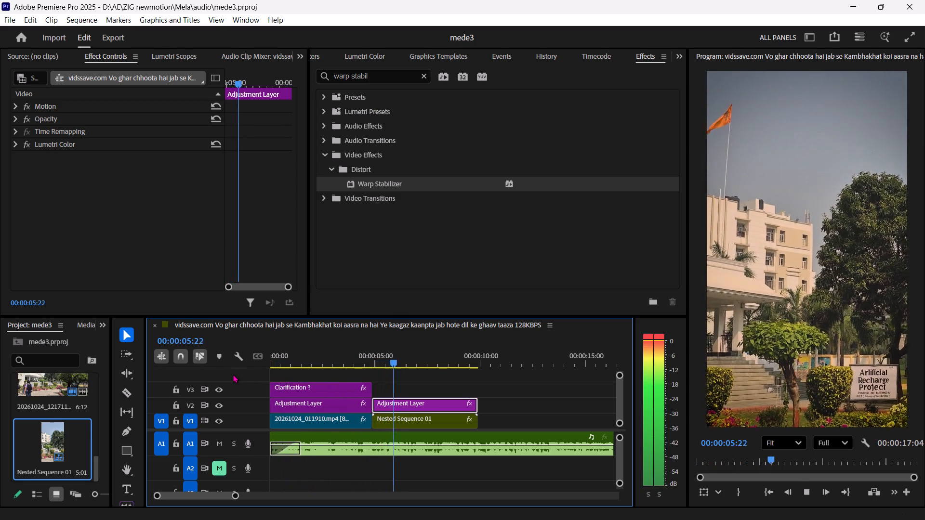
Place campus clip 20261024_121357.mp4 on V2 at 00:00:09:22, right after the copied Adjustment Layer.
drag(466, 364, 479, 361)
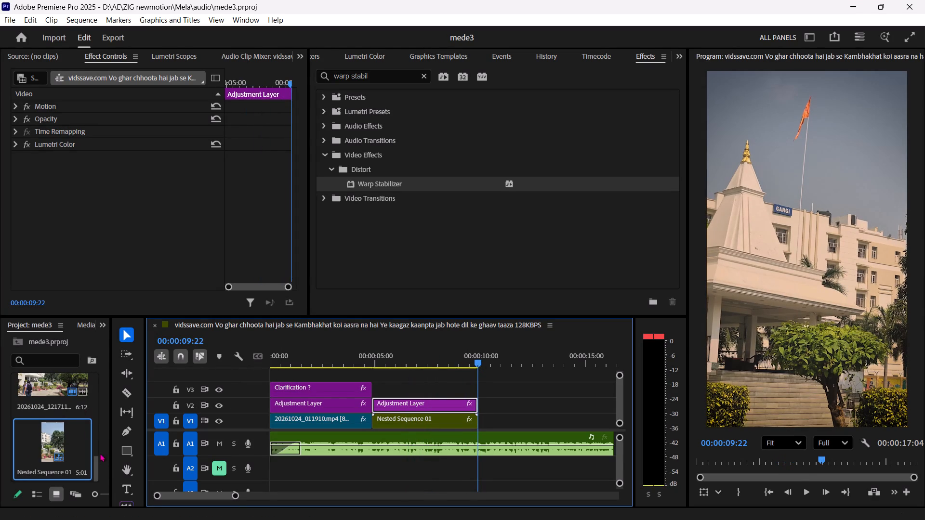
drag(97, 468, 96, 445)
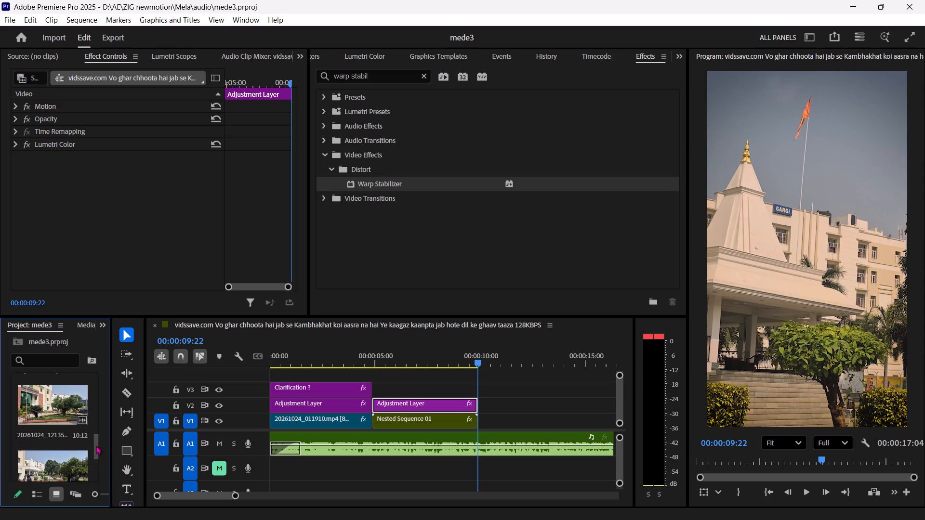
drag(96, 445, 95, 442)
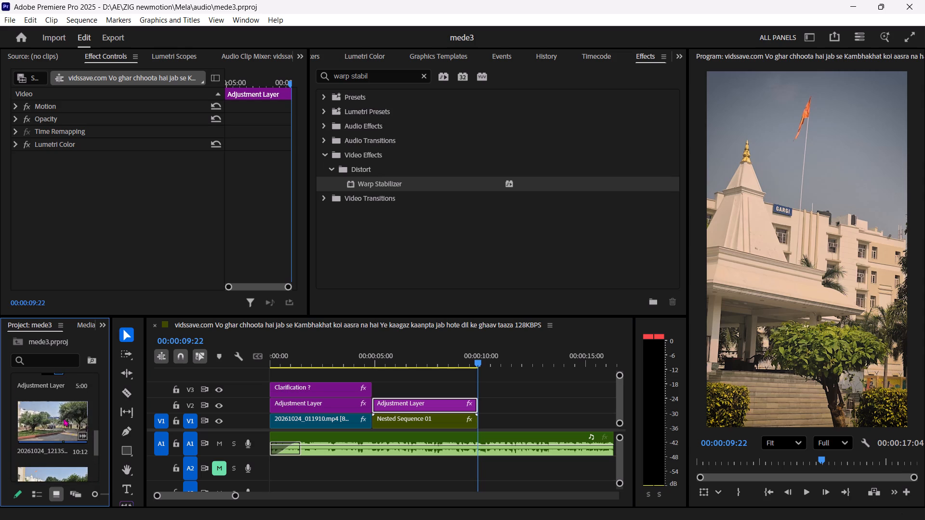
drag(55, 416, 444, 395)
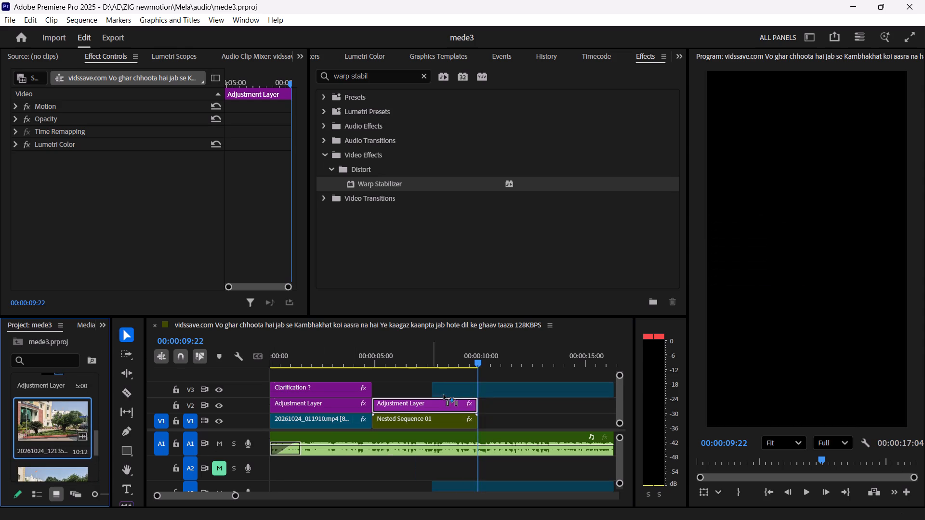
drag(444, 395, 482, 401)
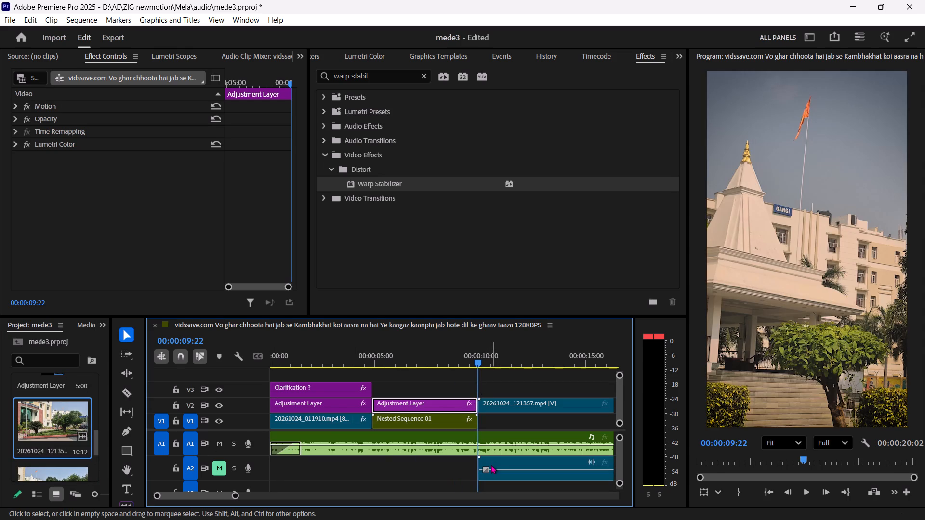
Unlink the audio of 20261024_121357.mp4 from its video and delete the audio from A2.
click(491, 465)
right_click(491, 465)
click(515, 225)
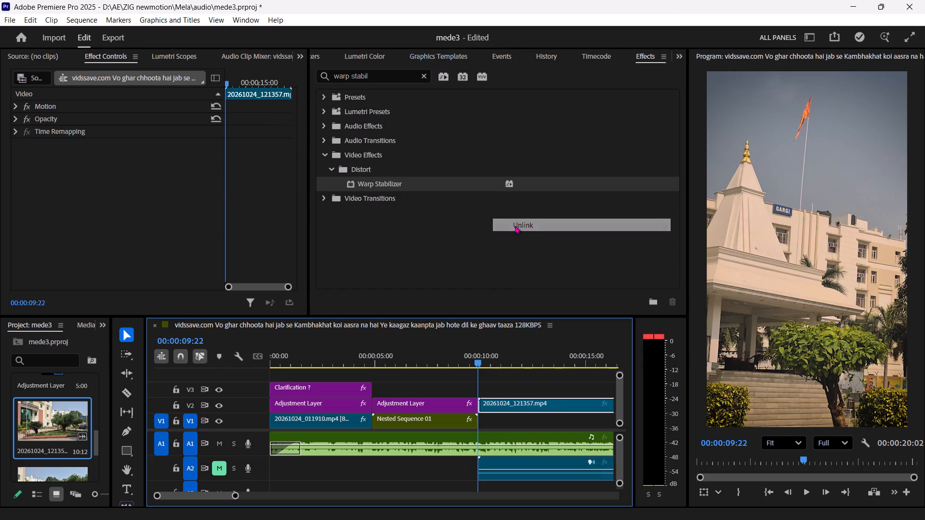
click(507, 463)
key(Delete)
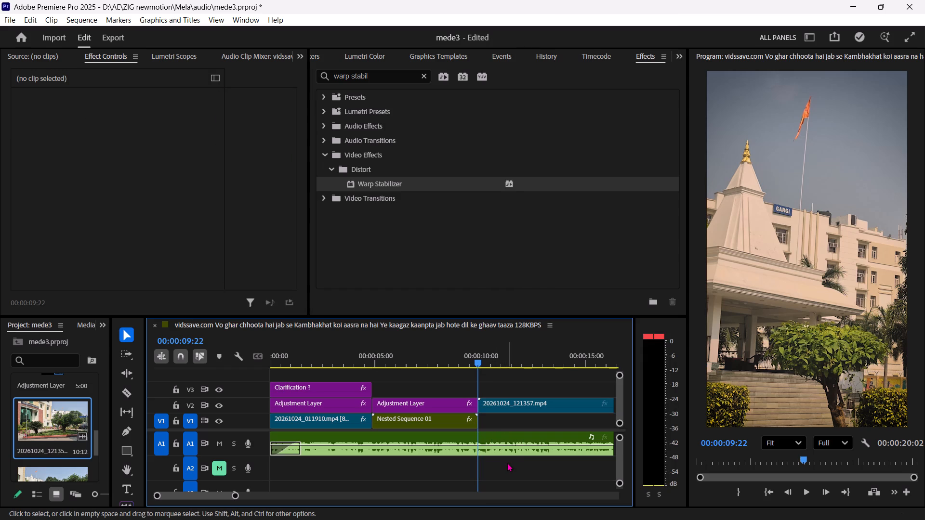
Move the 20261024_121357.mp4 video down to V1, directly after Nested Sequence 01.
click(496, 399)
drag(496, 399, 495, 422)
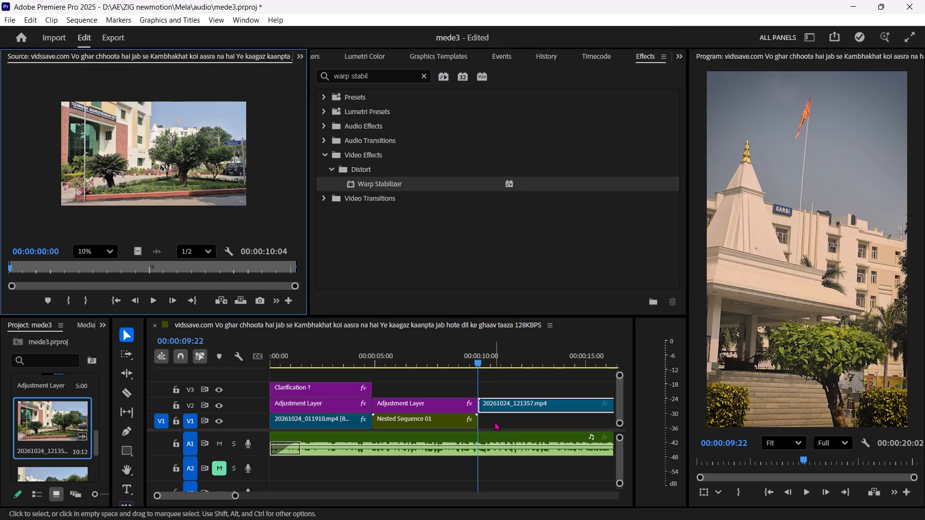
drag(502, 410, 509, 422)
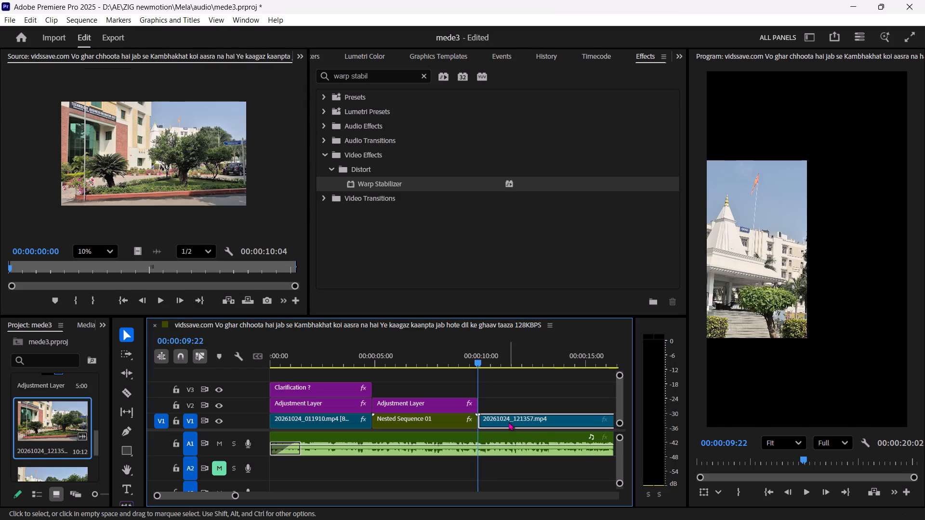
Trim the start of 20261024_121357.mp4 to 00:00:12:03 and move the clip back against the end of Nested Sequence 01.
key(space)
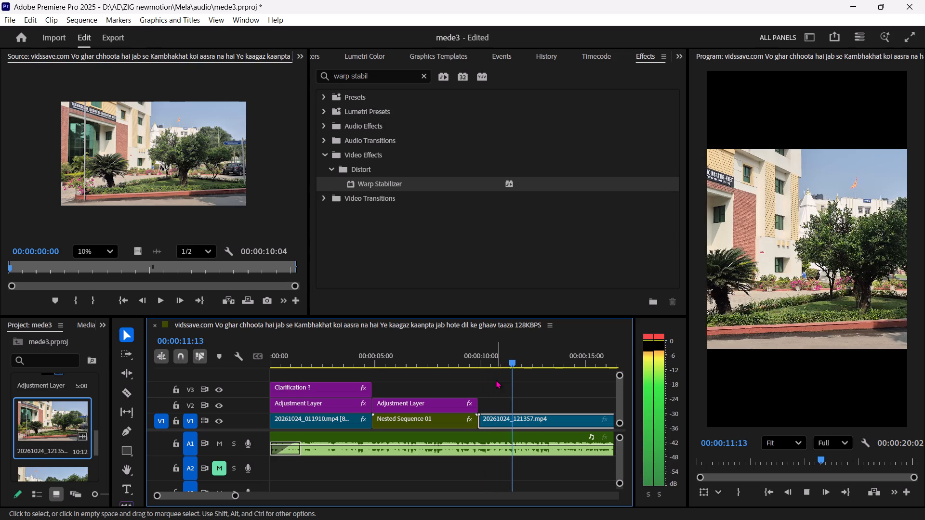
drag(500, 361, 481, 360)
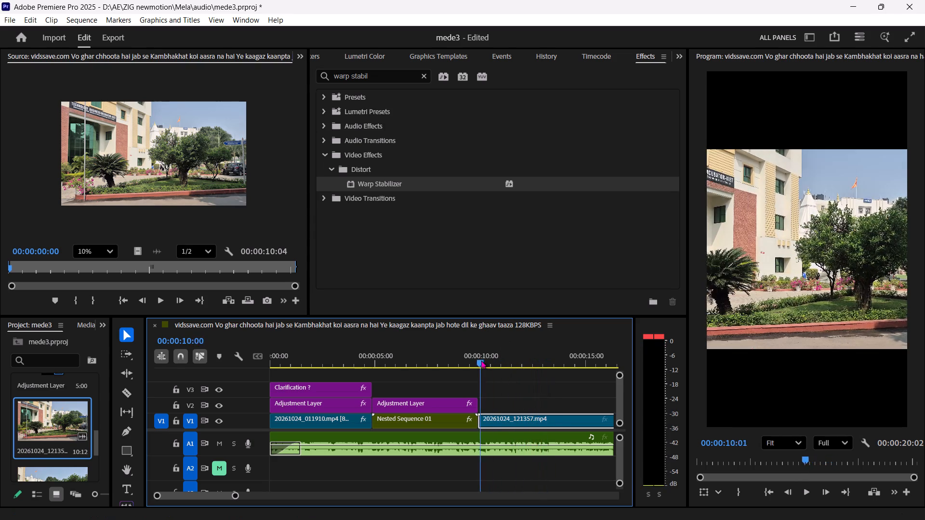
drag(481, 360, 575, 371)
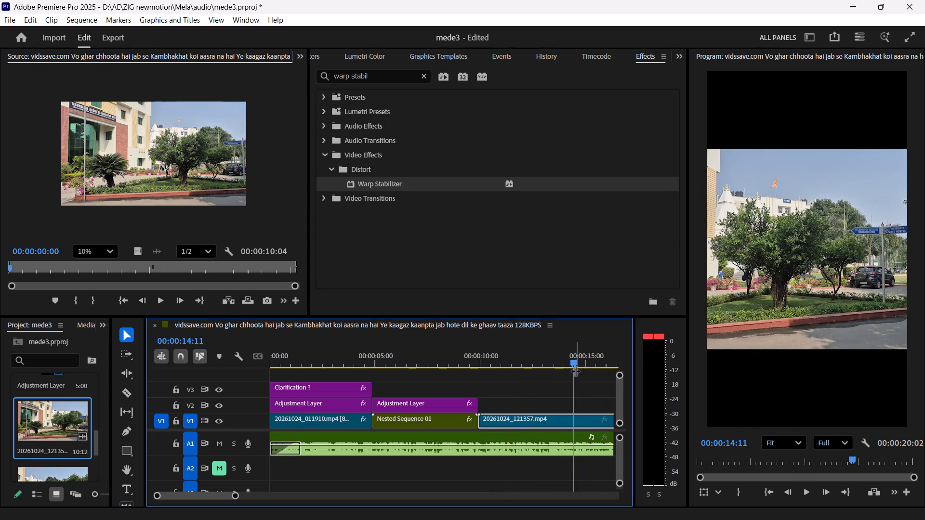
drag(233, 497, 260, 495)
drag(446, 361, 477, 360)
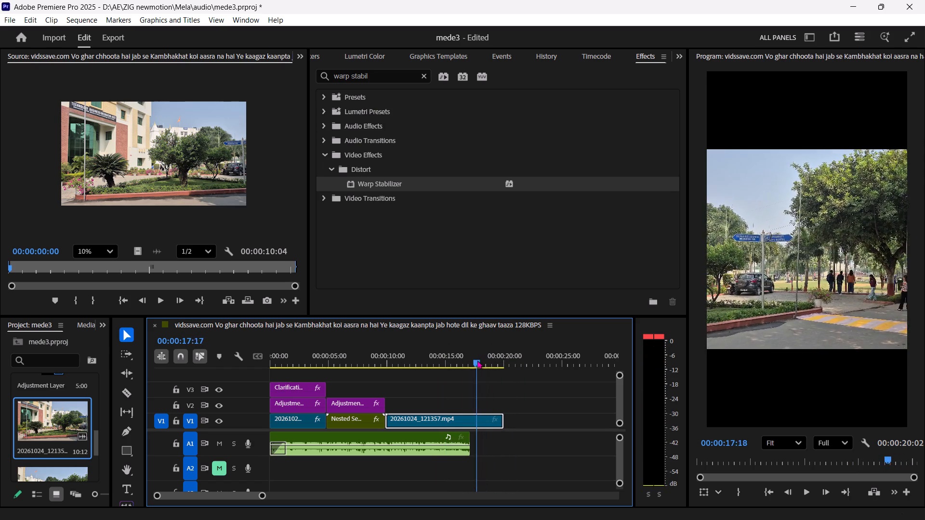
drag(477, 360, 411, 363)
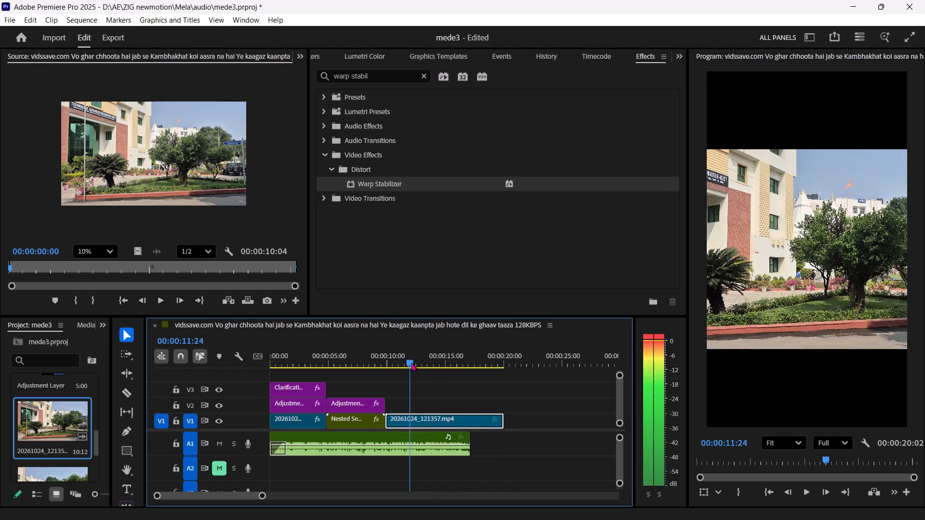
drag(411, 363, 412, 364)
drag(389, 424, 396, 424)
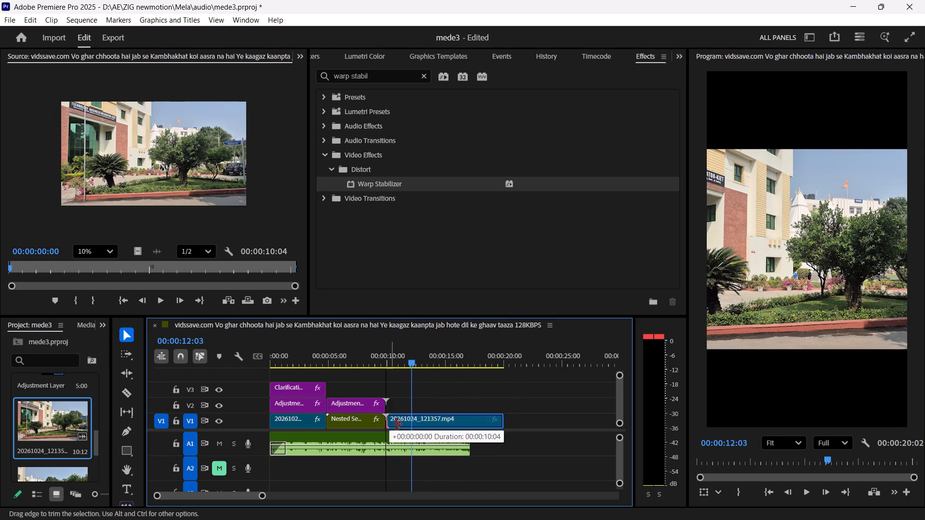
drag(396, 424, 411, 426)
drag(432, 424, 411, 421)
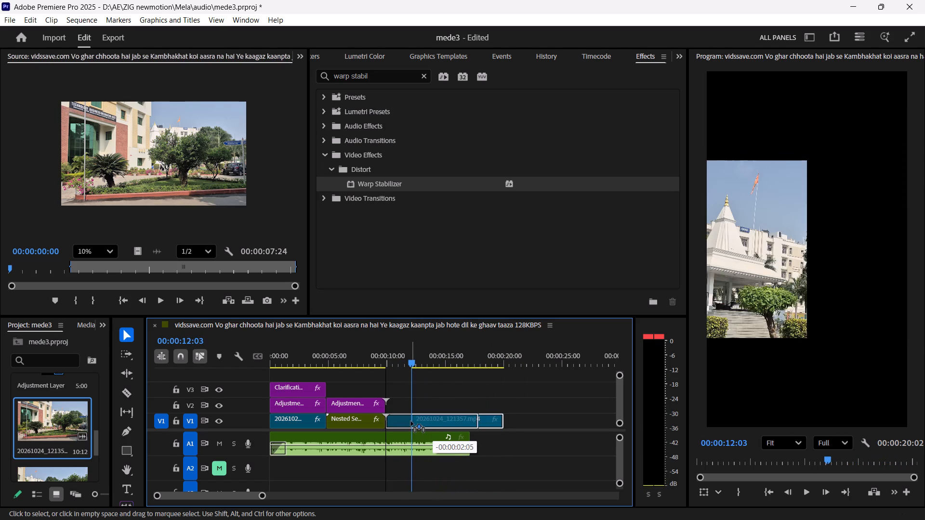
drag(411, 421, 410, 421)
Scale 20261024_121357.mp4 to 180% so it fills the vertical frame, using the frame at 00:00:11:15 as reference.
drag(402, 363, 383, 363)
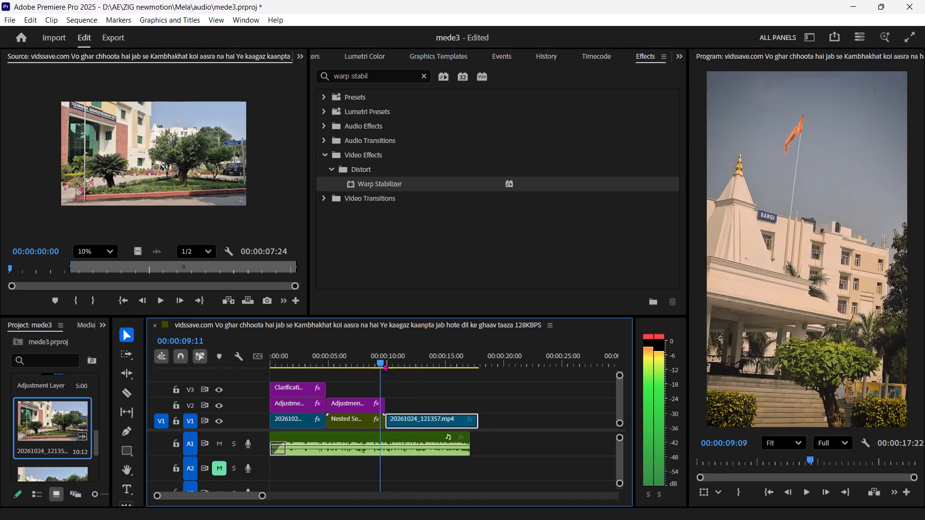
drag(383, 363, 407, 366)
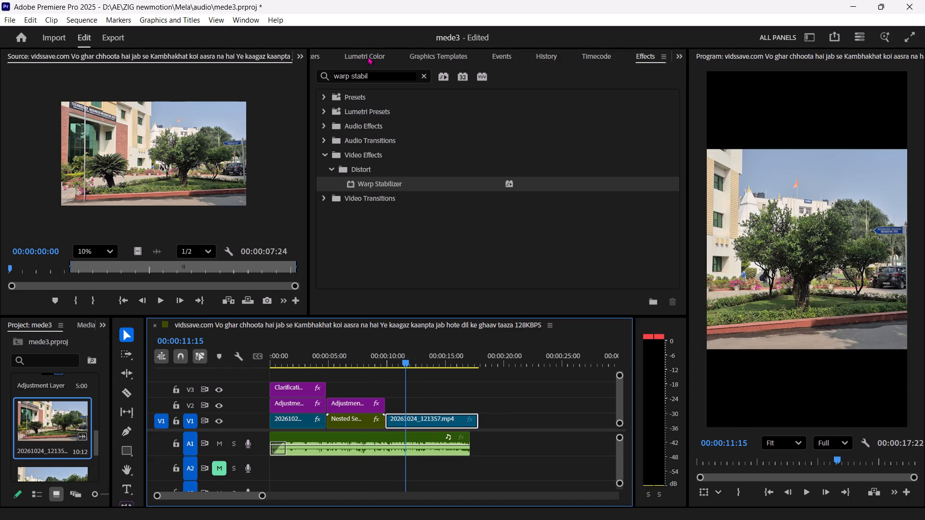
scroll(365, 54, right, 3)
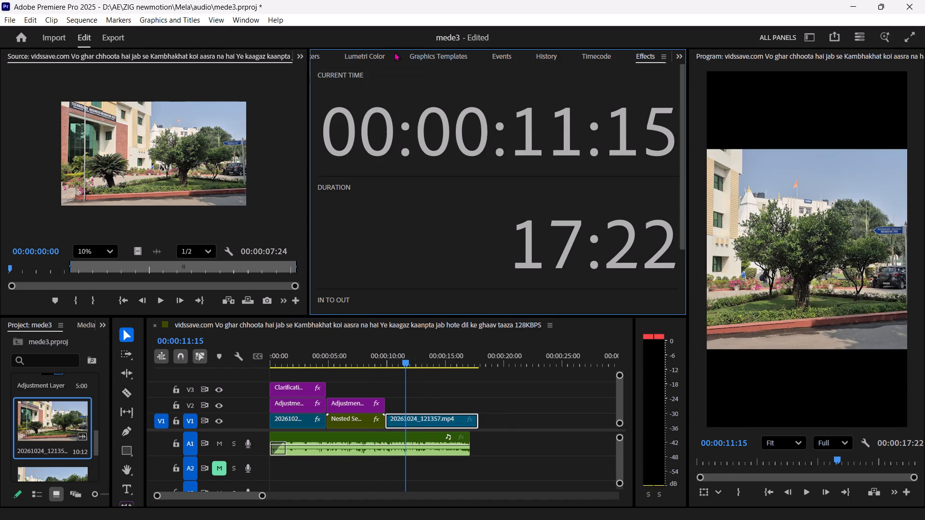
scroll(395, 52, right, 6)
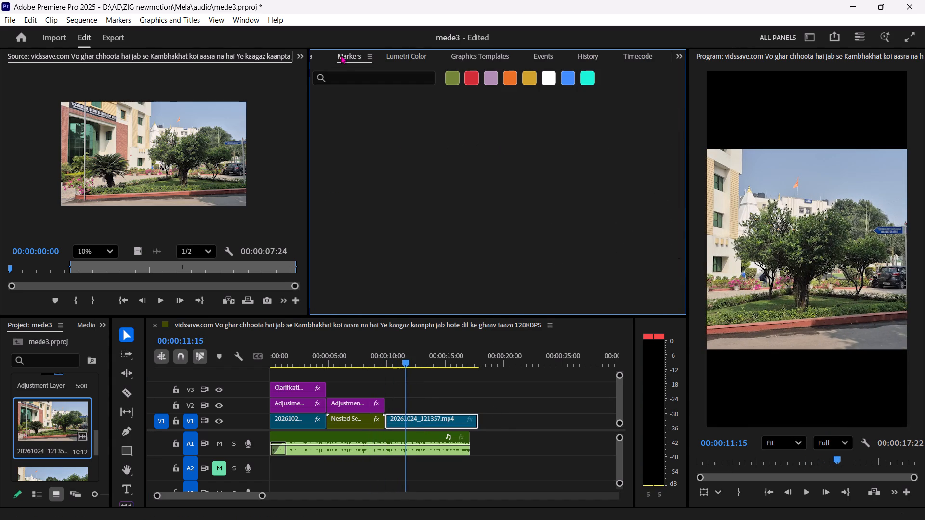
scroll(339, 54, right, 4)
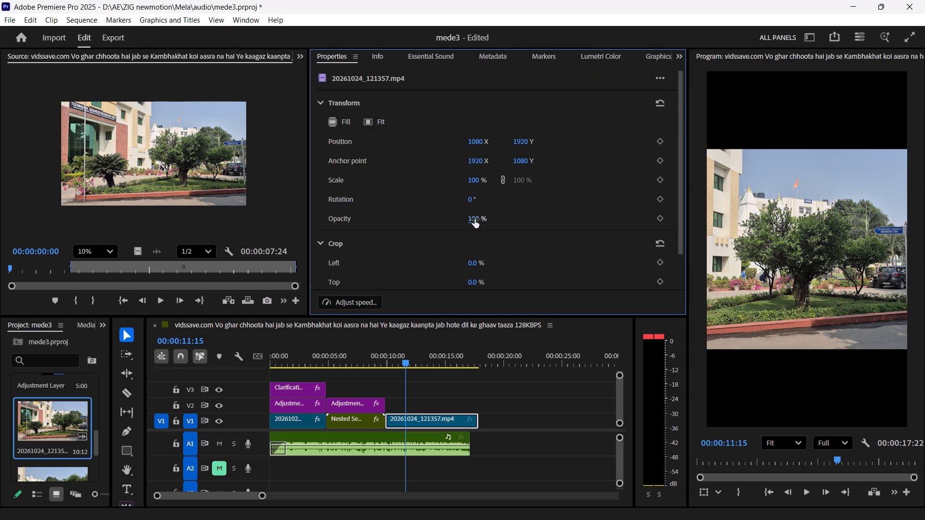
drag(475, 219, 539, 219)
drag(476, 185, 515, 180)
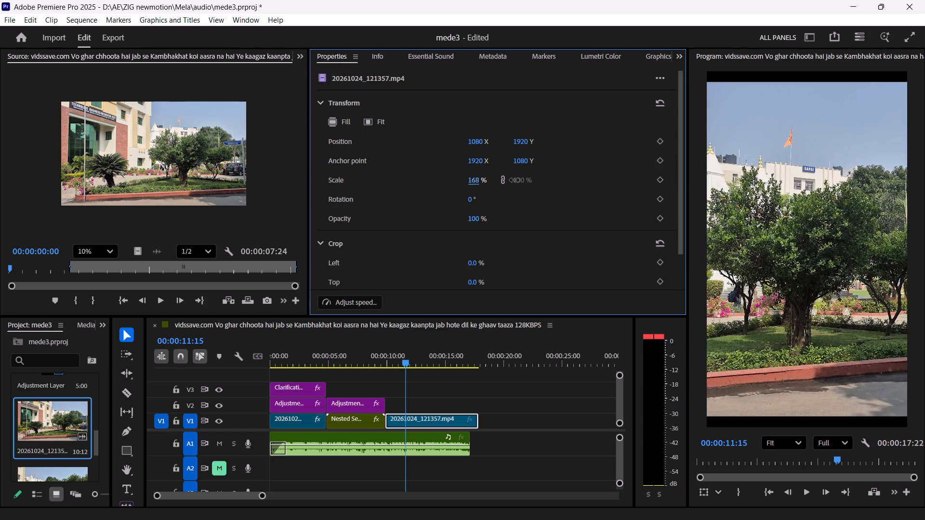
drag(515, 180, 519, 180)
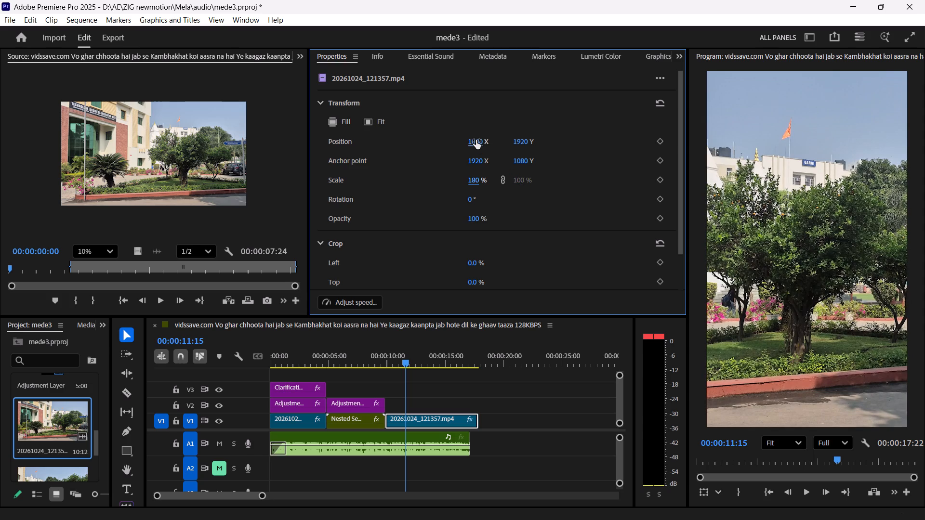
Set the horizontal position of 20261024_121357.mp4 to -953, framing the blue signpost and the parked car.
drag(487, 140, 590, 148)
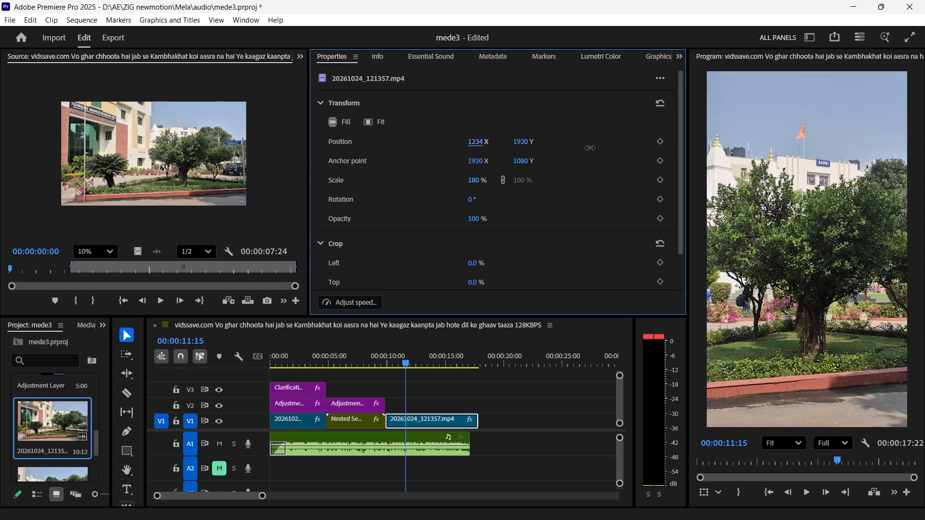
drag(590, 148, 290, 130)
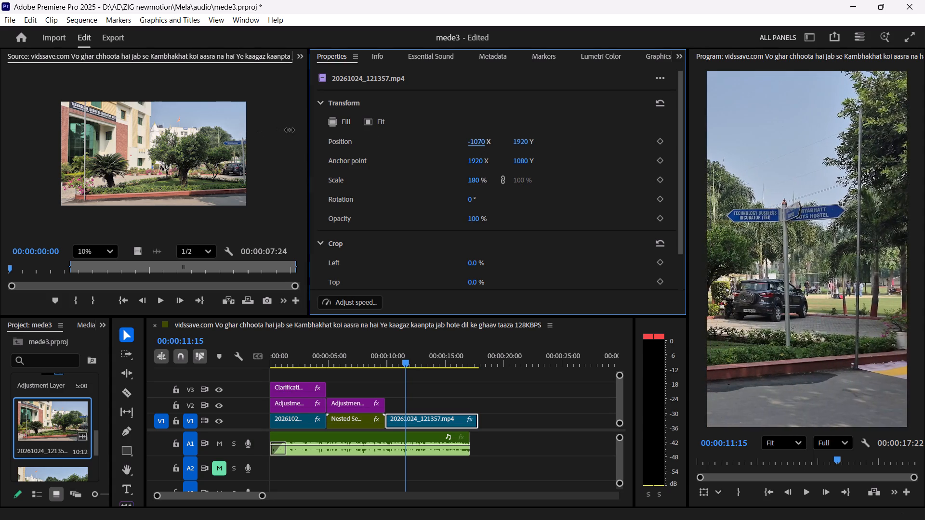
drag(290, 130, 298, 128)
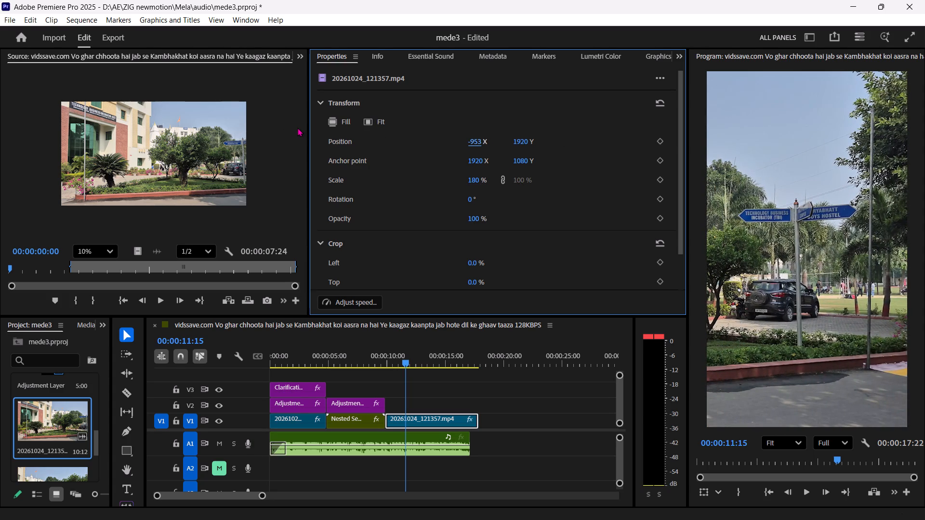
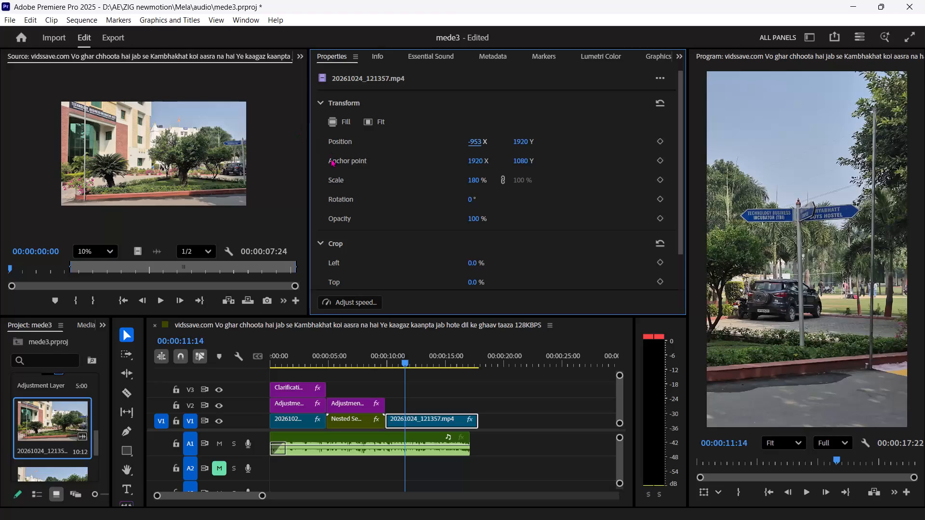
Play back the reframed 20261024_121357.mp4 from its start at 00:00:09:22 and return to the end of Nested Sequence 01.
click(386, 364)
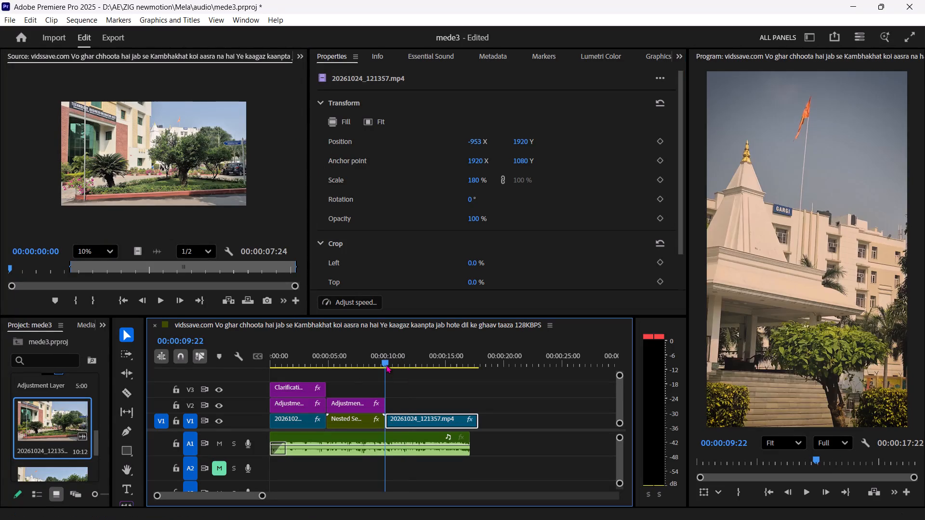
key(space)
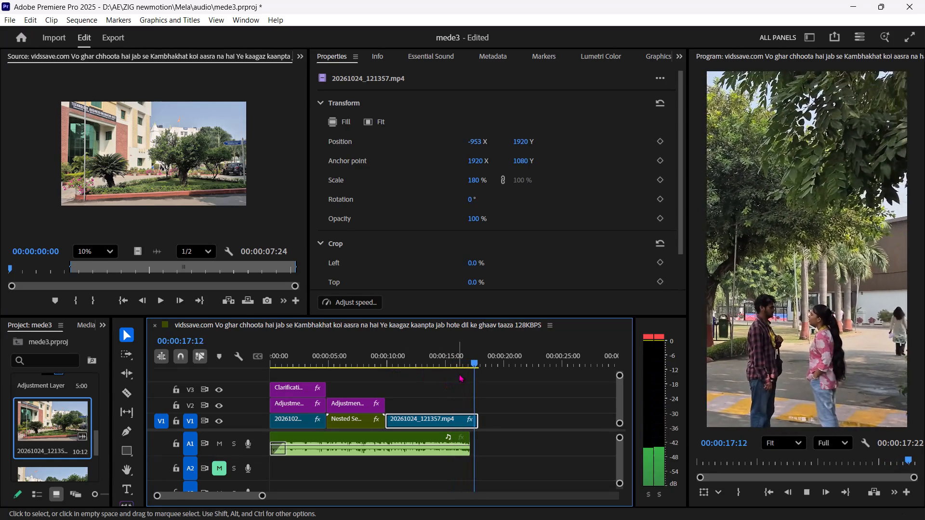
drag(462, 370, 448, 364)
drag(448, 364, 380, 360)
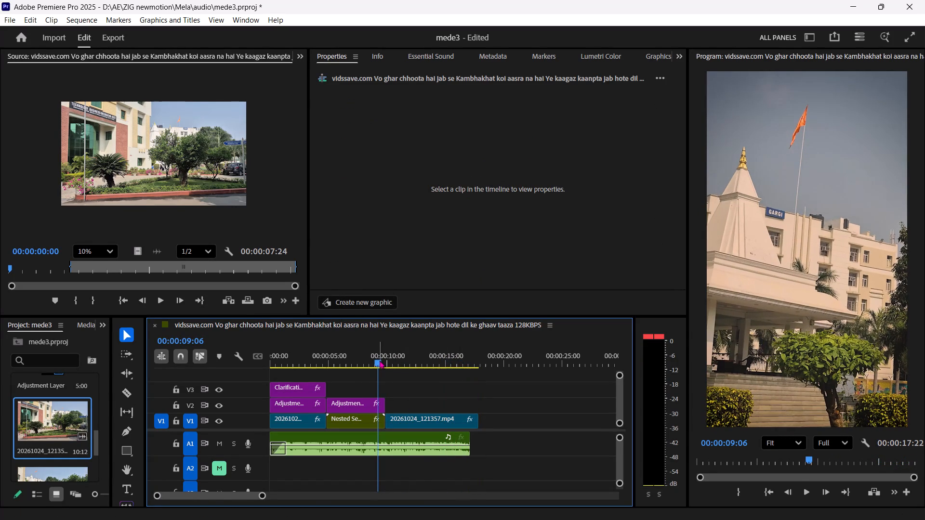
Extend the end of the V2 adjustment layer above Nested Sequence 01 over 20261024_121357.mp4, up to the end of the A1 audio.
click(353, 399)
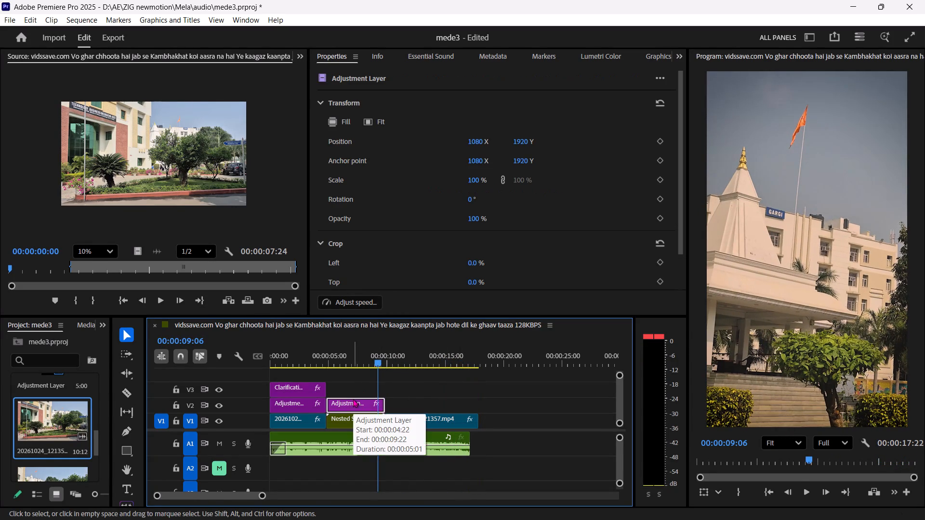
drag(383, 404, 464, 408)
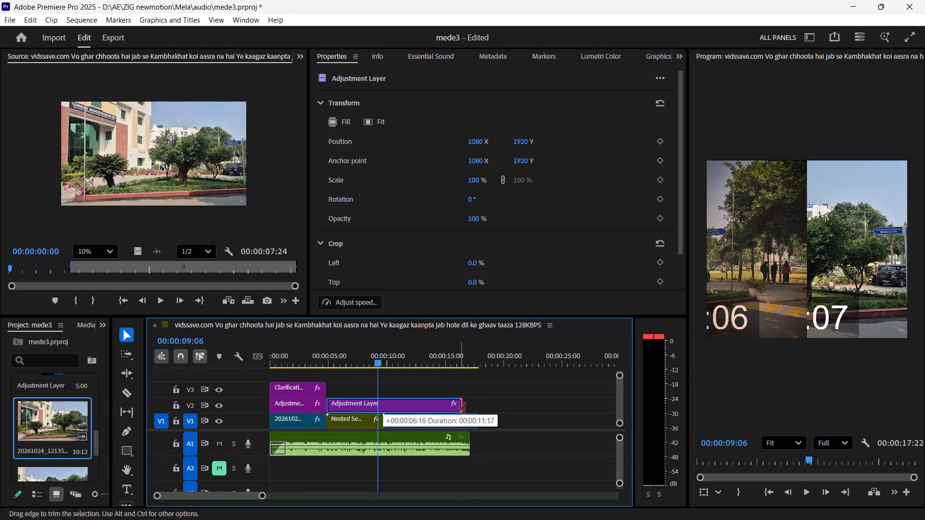
drag(464, 408, 468, 411)
Play back the section under the extended adjustment layer and scrub around the cut into 20261024_121357.mp4 to check the grade.
key(space)
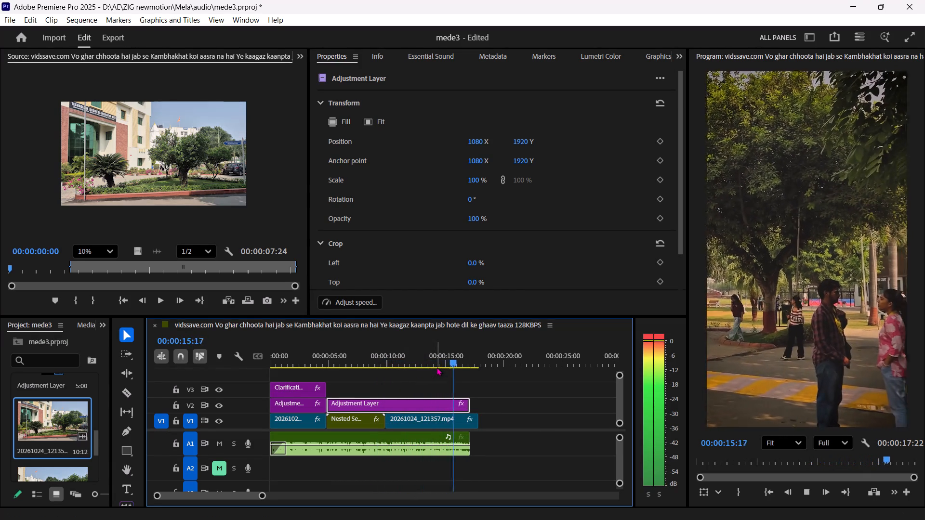
drag(437, 367, 435, 361)
drag(435, 361, 397, 360)
key(space)
drag(397, 360, 380, 358)
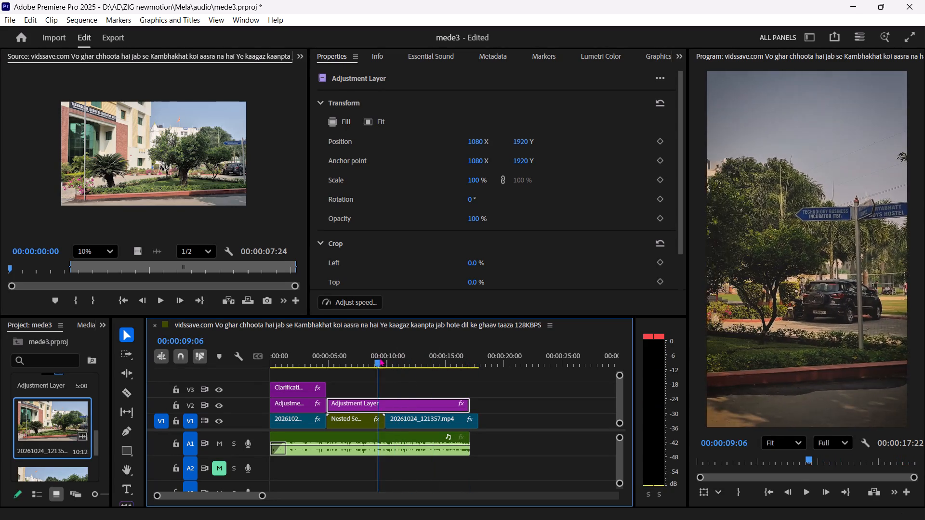
drag(380, 358, 402, 361)
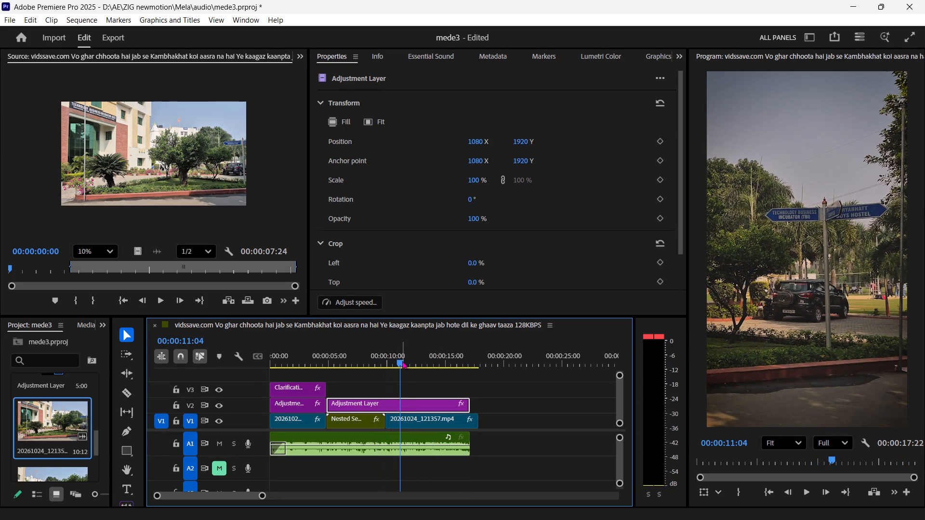
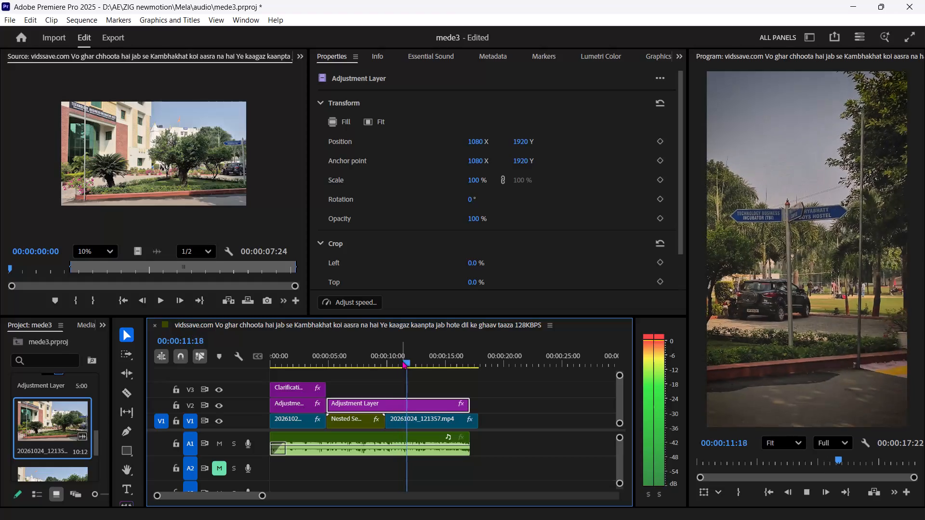
Trim the end of 20261024_121357.mp4 on V1 back to 00:00:11:24 and play back the cut from Nested Sequence 01 into it.
drag(426, 362, 405, 363)
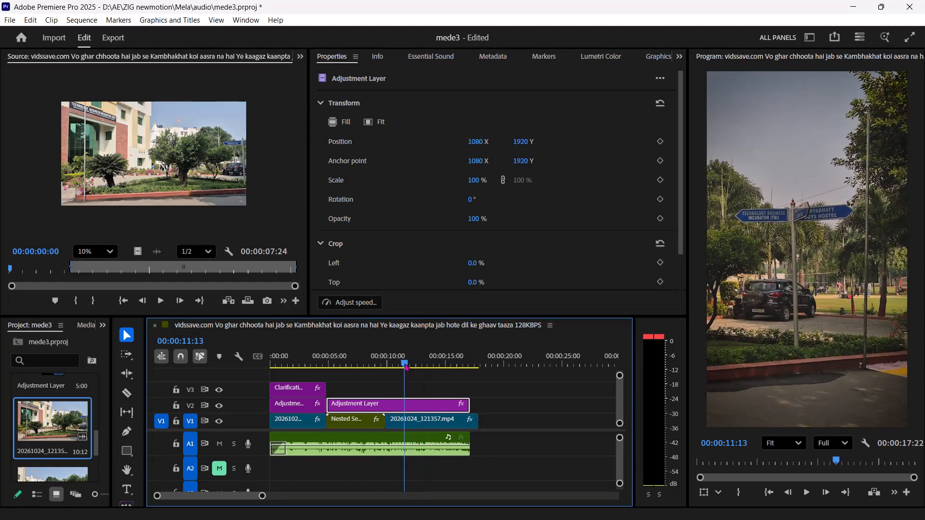
drag(405, 363, 425, 373)
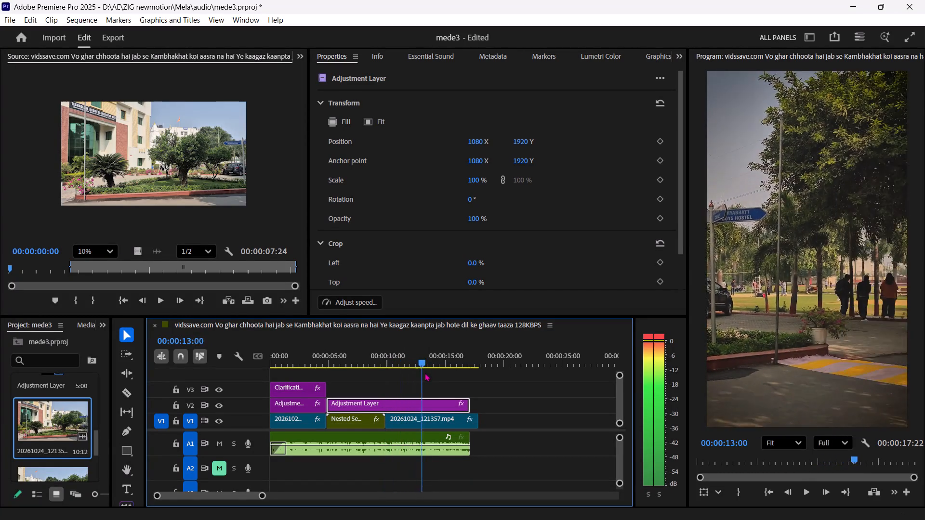
drag(425, 373, 400, 374)
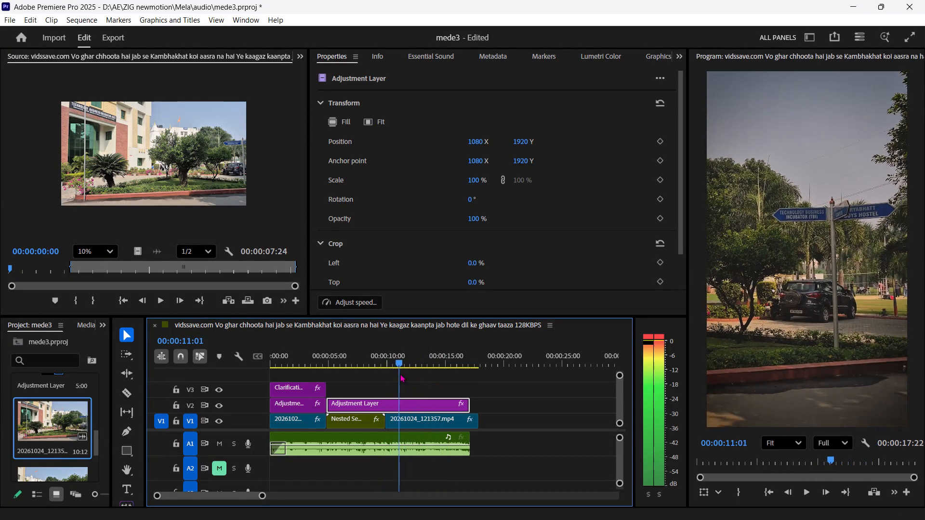
drag(400, 374, 411, 379)
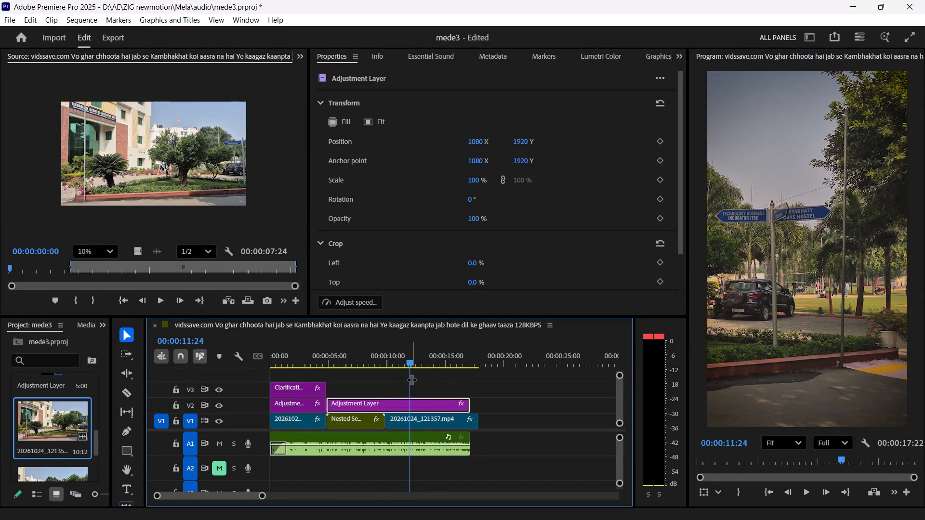
click(411, 424)
drag(476, 422, 410, 423)
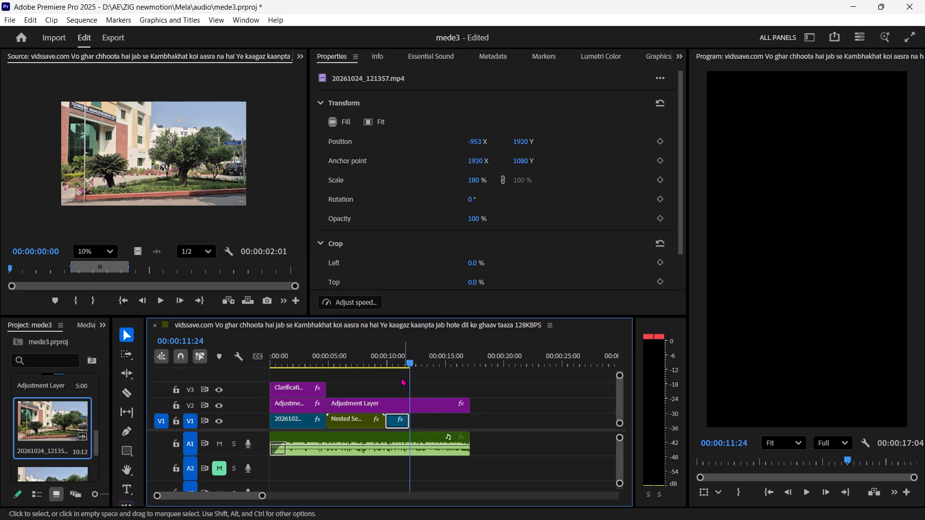
drag(401, 366, 382, 362)
key(space)
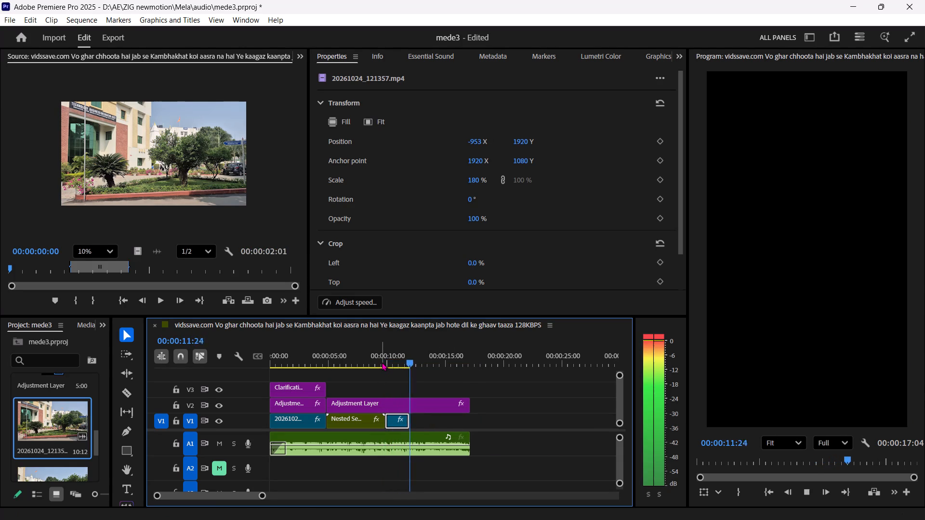
click(395, 359)
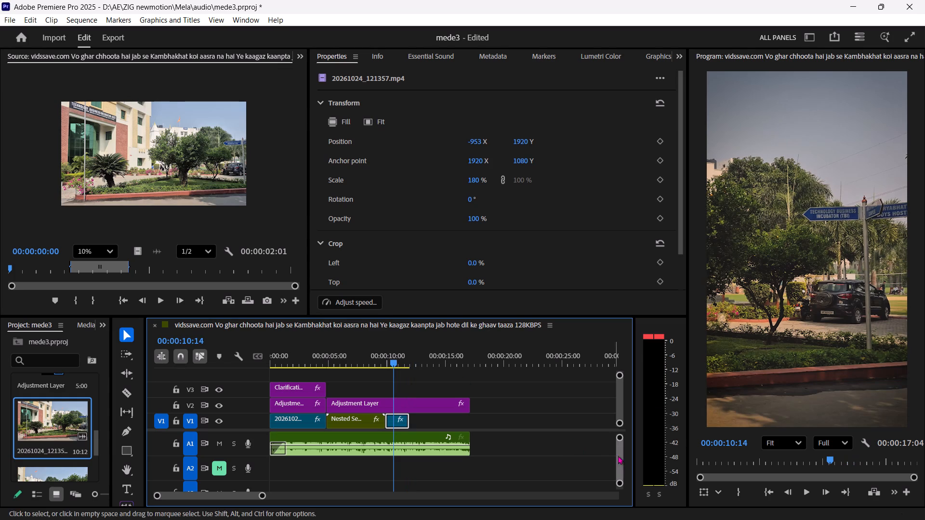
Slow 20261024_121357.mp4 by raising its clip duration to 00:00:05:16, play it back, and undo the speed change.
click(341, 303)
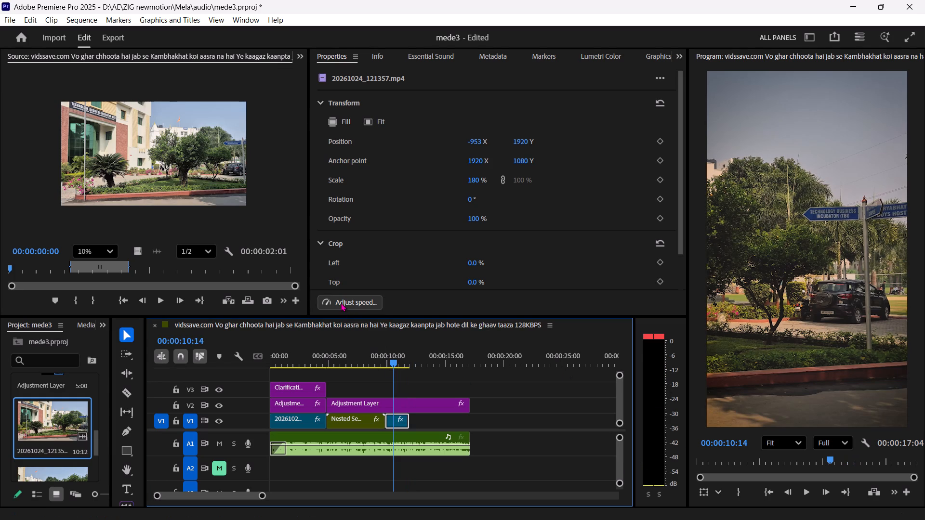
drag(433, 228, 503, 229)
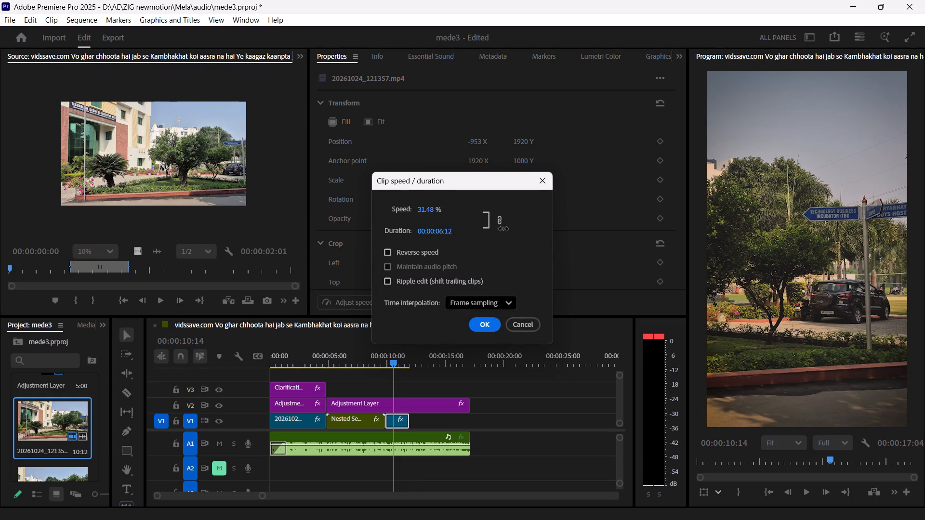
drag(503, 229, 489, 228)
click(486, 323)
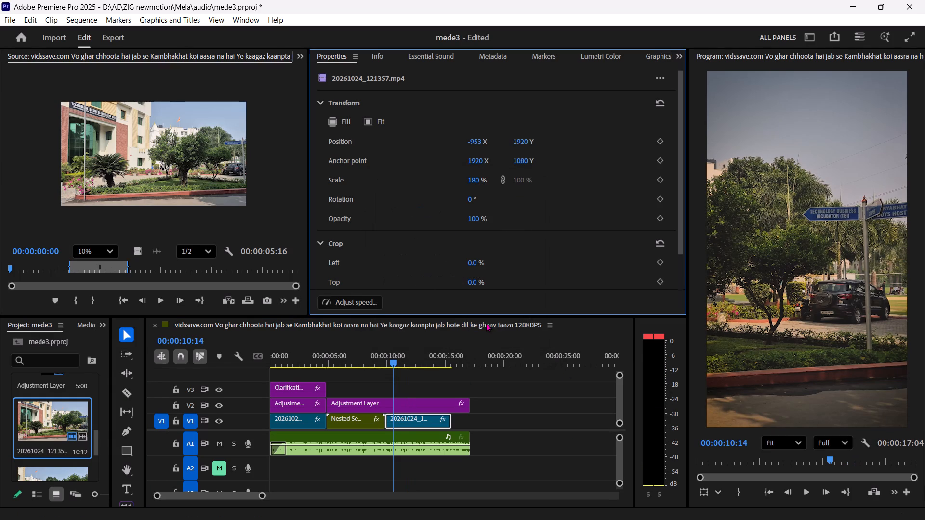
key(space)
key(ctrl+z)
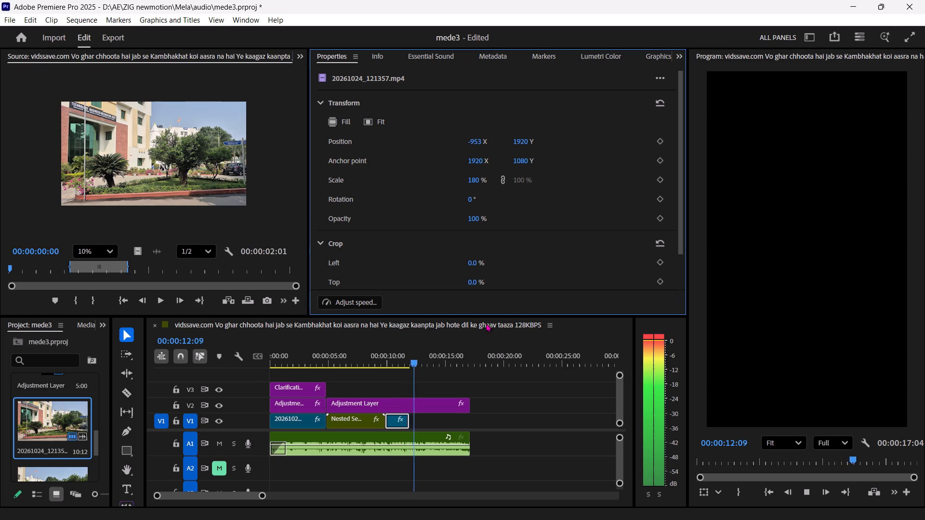
Replay the cut into 20261024_121357.mp4 and extend the clip's end slightly, giving it a duration of 00:00:02:19.
drag(388, 356, 380, 357)
key(space)
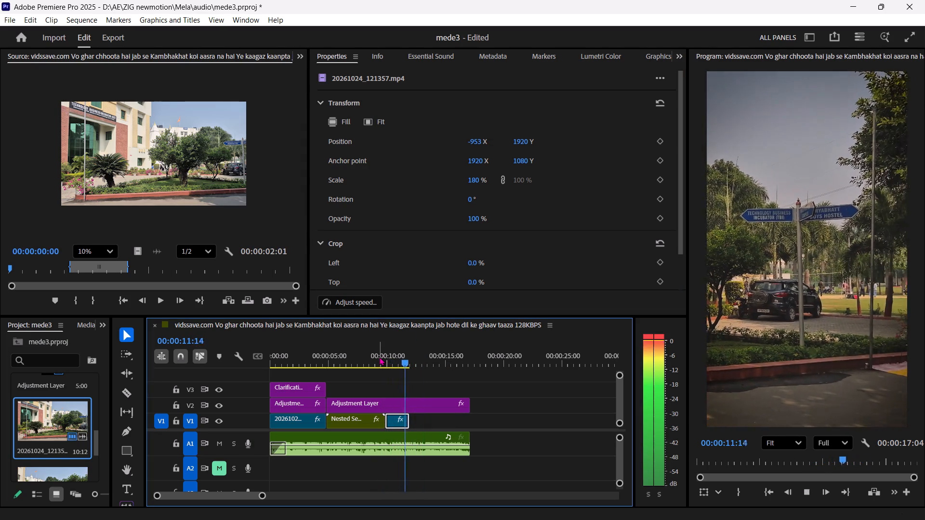
drag(403, 361, 399, 362)
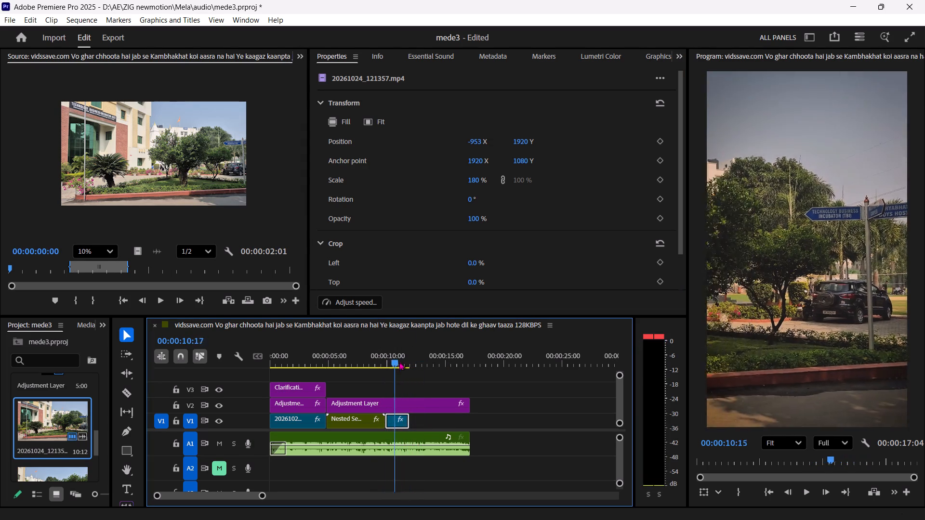
drag(399, 362, 409, 363)
drag(407, 423, 410, 423)
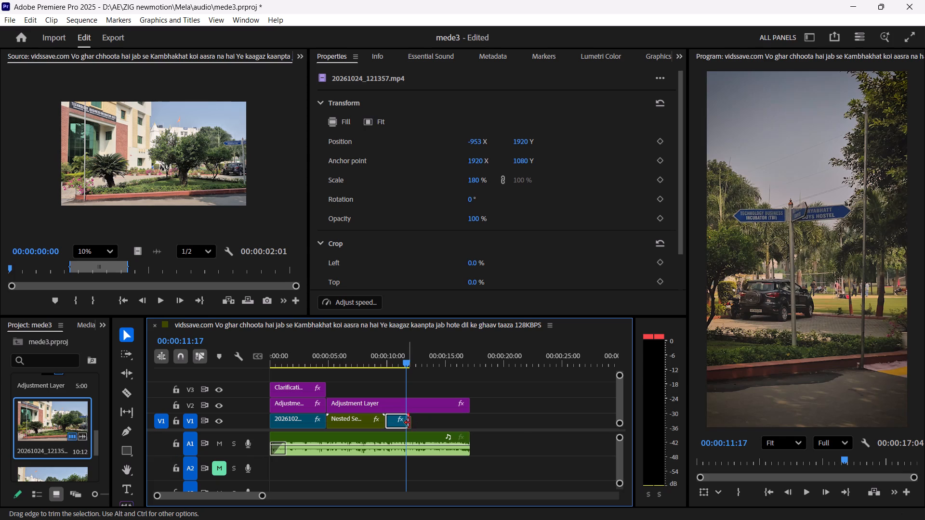
drag(410, 423, 416, 423)
Play back the lengthened 20261024_121357.mp4, go to 00:00:11:16, and toggle V2 off and on to compare the grade.
drag(395, 364, 365, 359)
key(space)
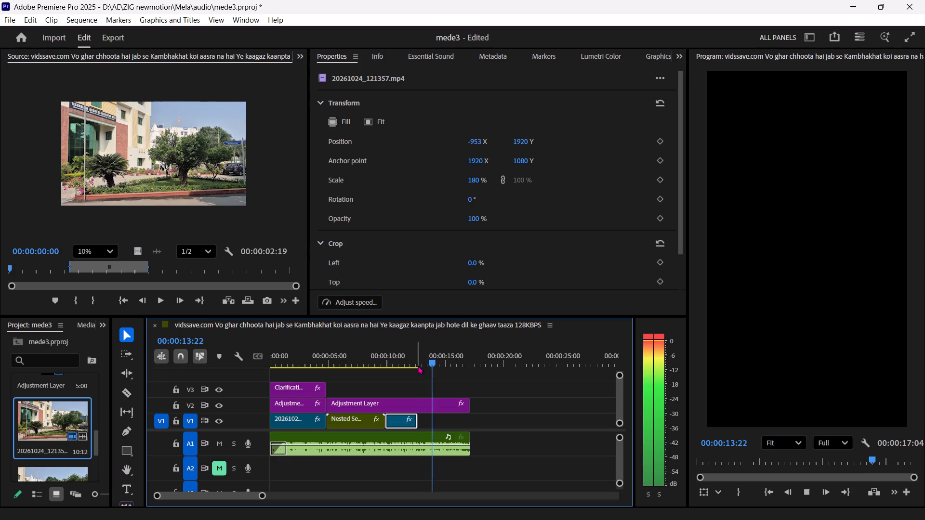
drag(418, 365, 408, 363)
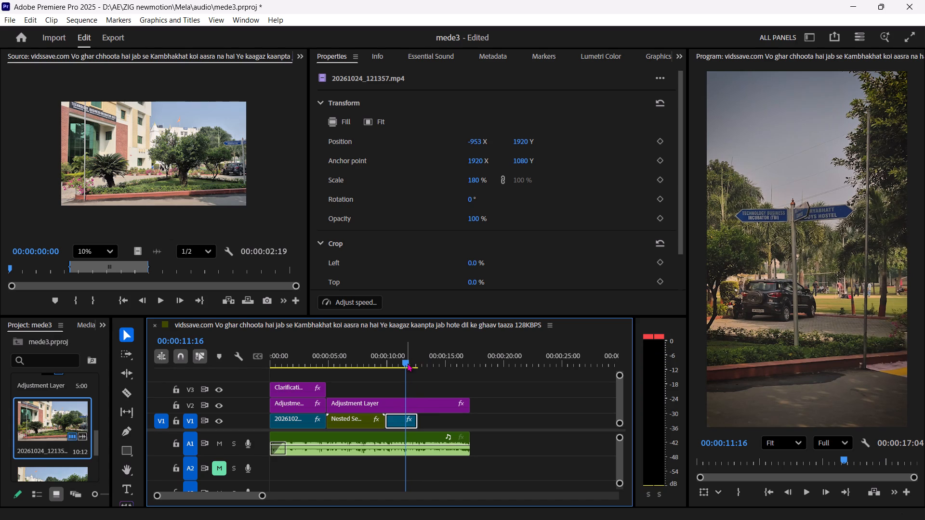
click(216, 404)
click(216, 404)
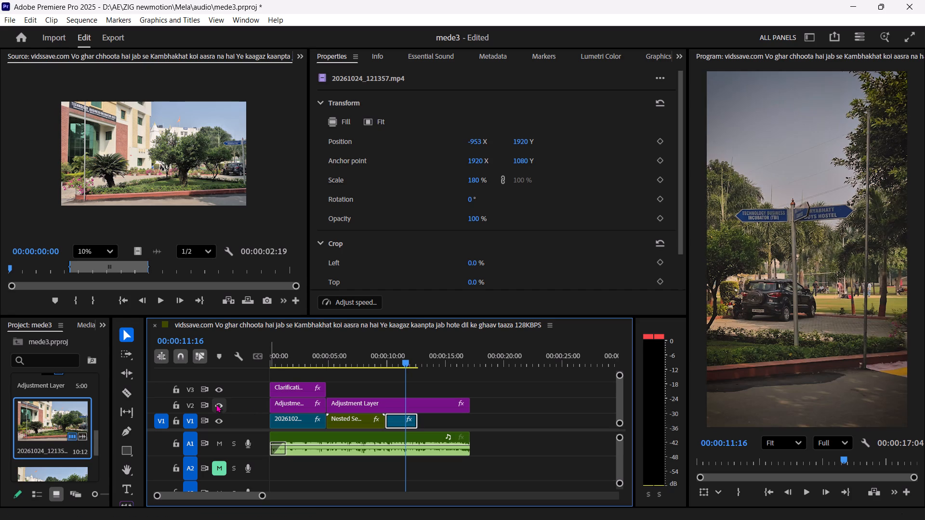
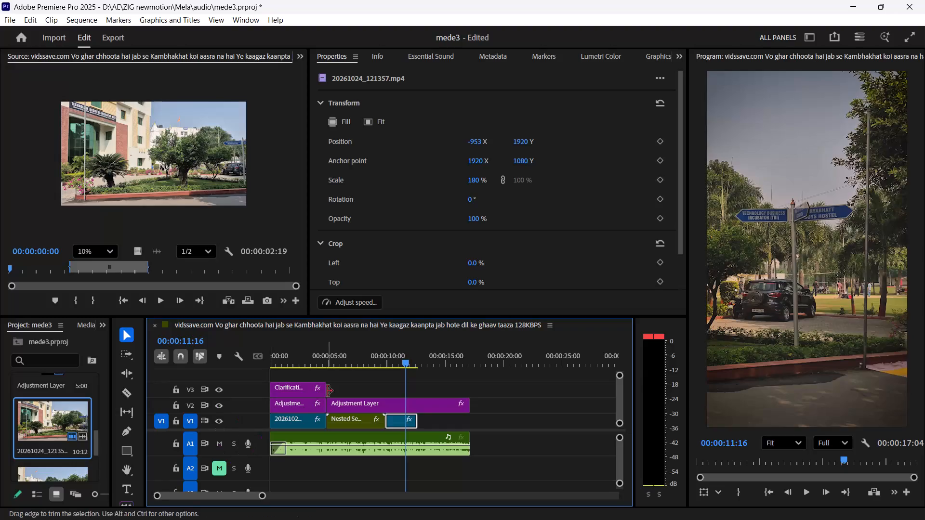
Return the playhead to 00:00:00:00 and play the mede3 sequence from the start to review the edit.
drag(314, 359, 241, 363)
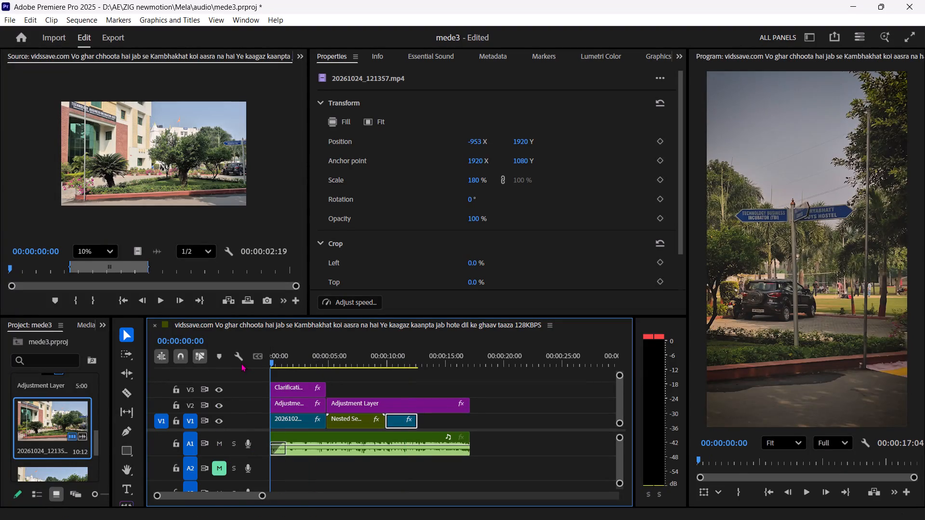
drag(241, 363, 239, 363)
key(space)
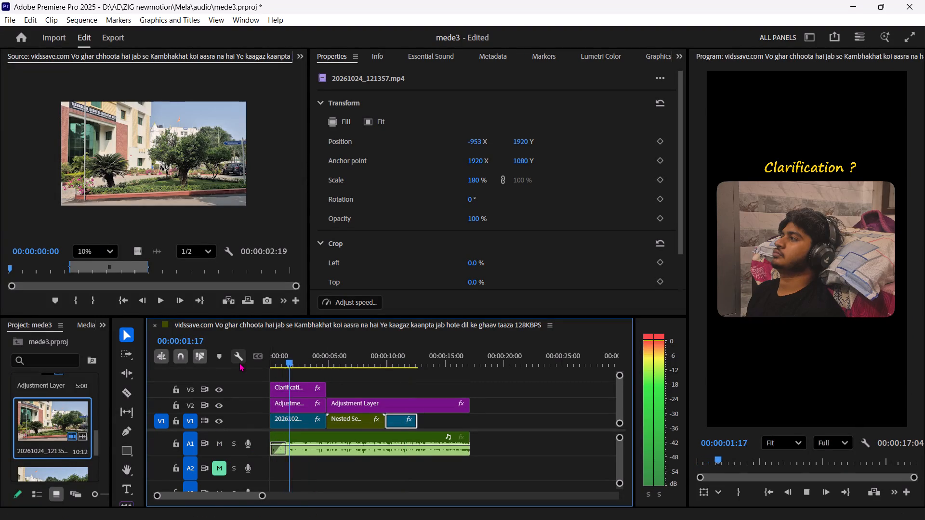
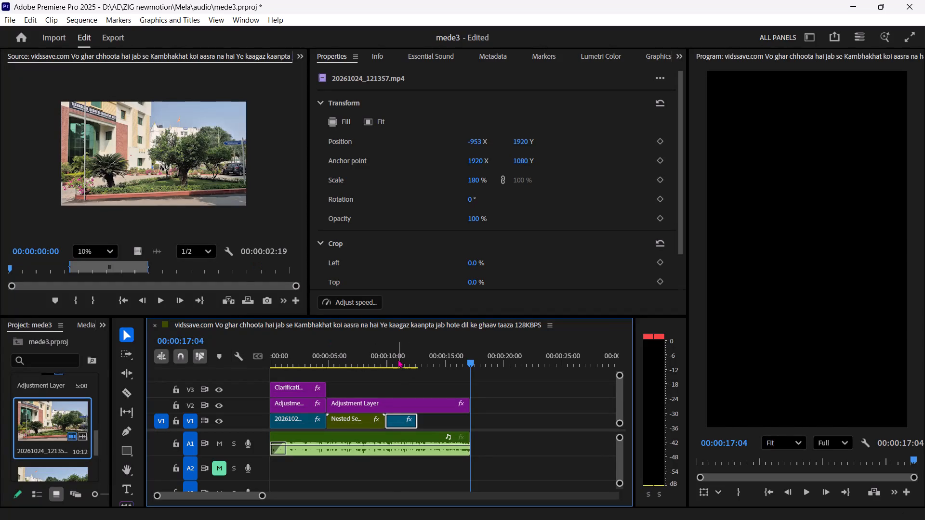
Scrub and replay the sequence, including from about 00:00:02:20, to examine how the campus clip after Nested Sequence 01 plays with the music.
drag(398, 359, 370, 359)
key(space)
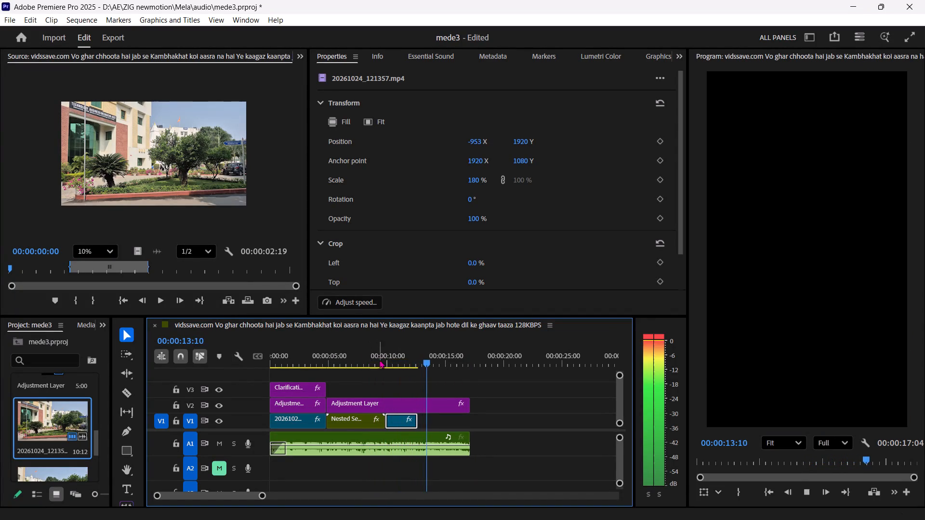
drag(383, 360, 422, 365)
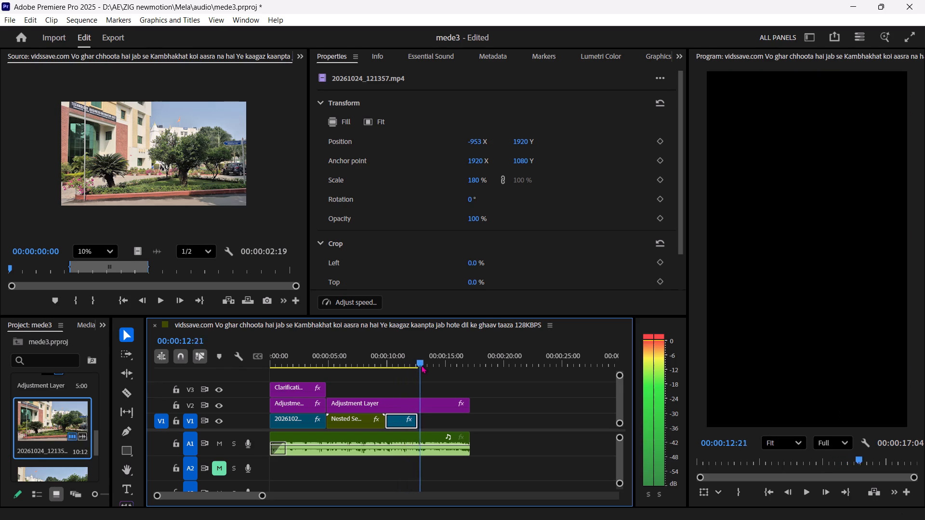
drag(422, 365, 395, 372)
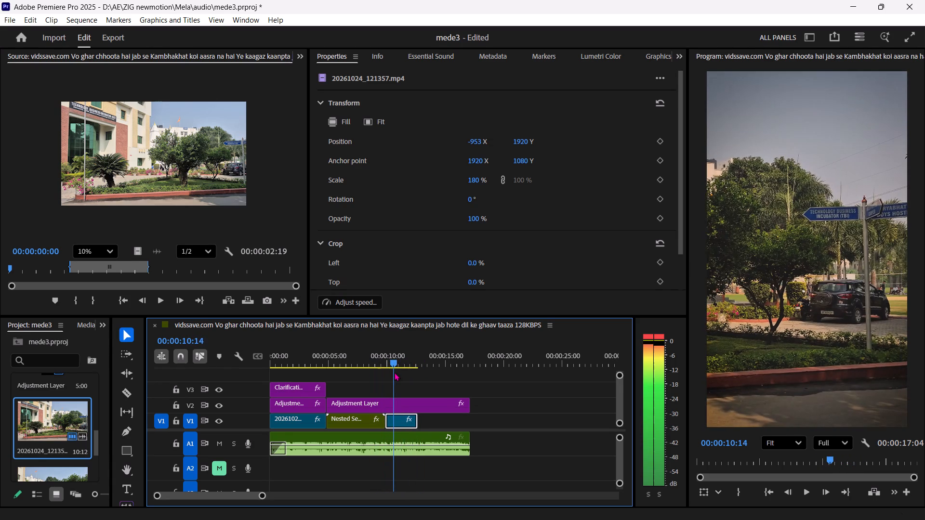
drag(395, 372, 404, 374)
key(space)
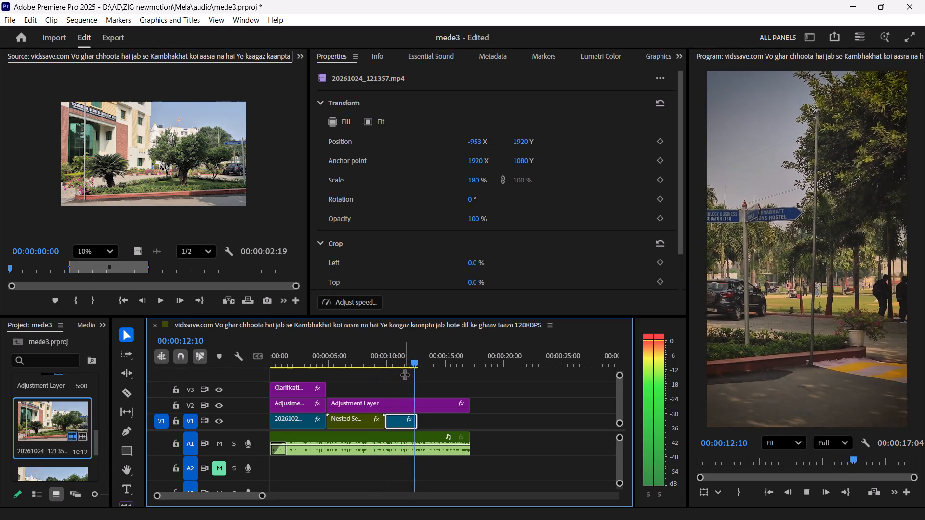
drag(392, 370, 389, 364)
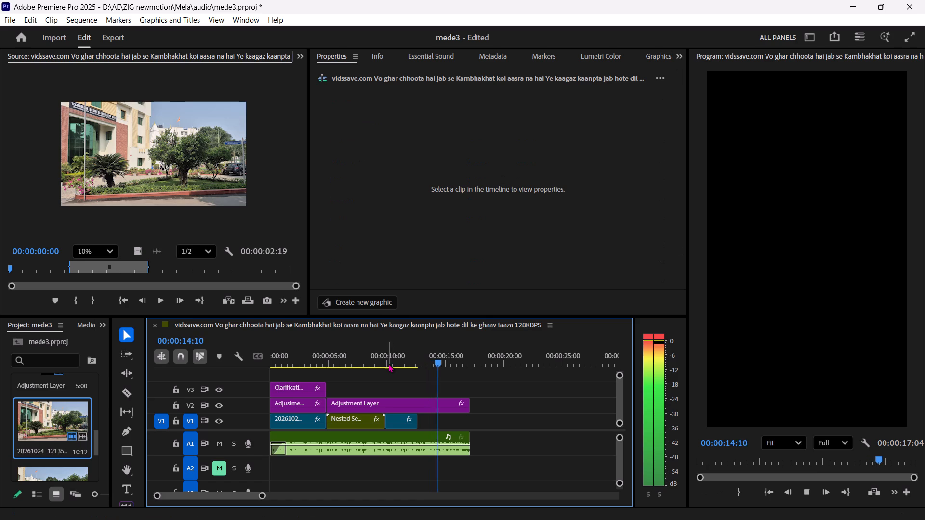
drag(389, 364, 304, 350)
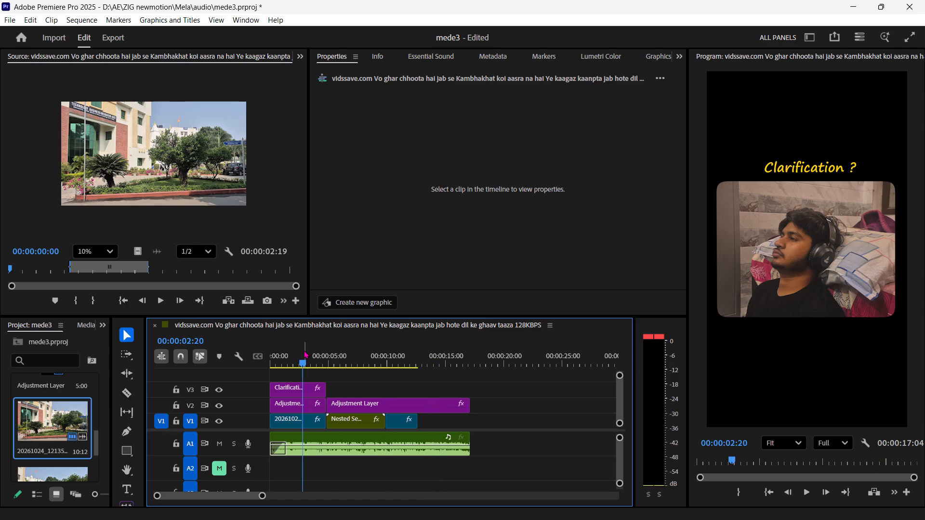
key(space)
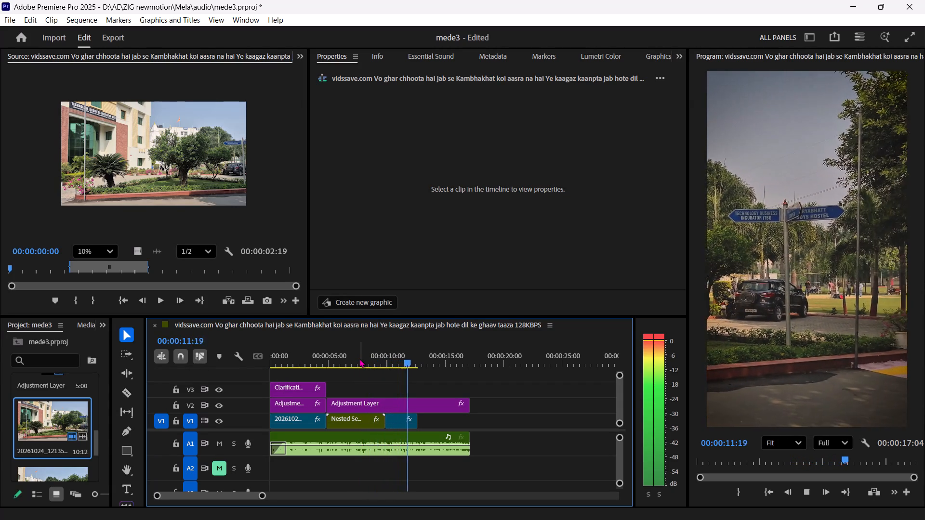
drag(390, 363, 437, 369)
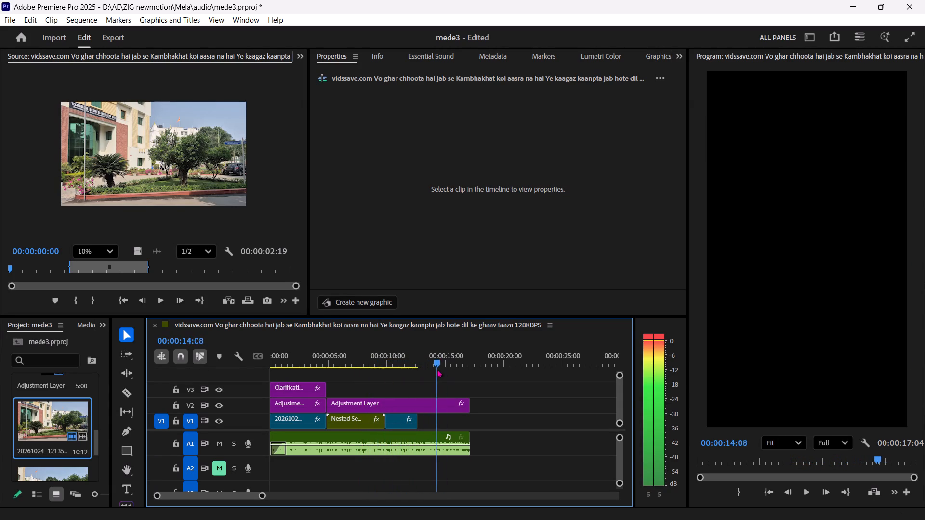
drag(437, 369, 431, 369)
Check the project bin and the Viddd folder in File Explorer for footage to follow the last campus clip.
scroll(72, 446, down, 2)
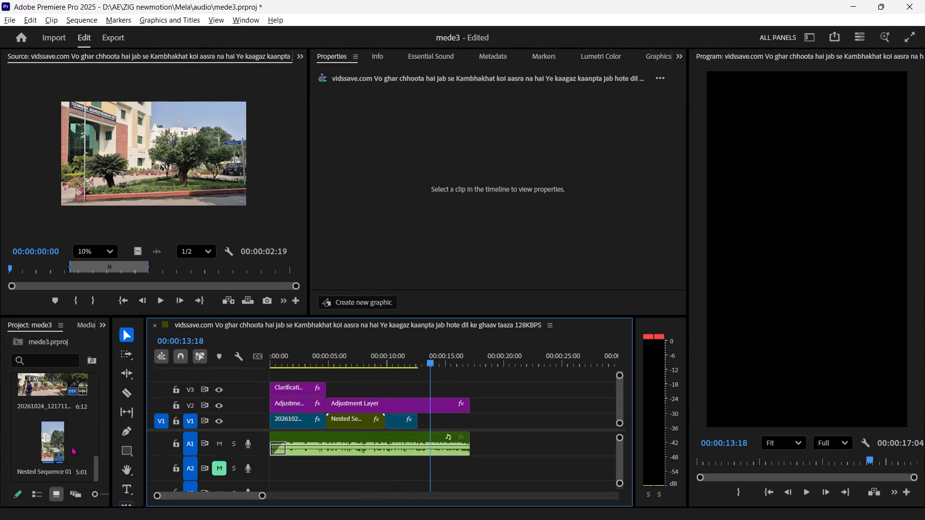
key(alt+Tab)
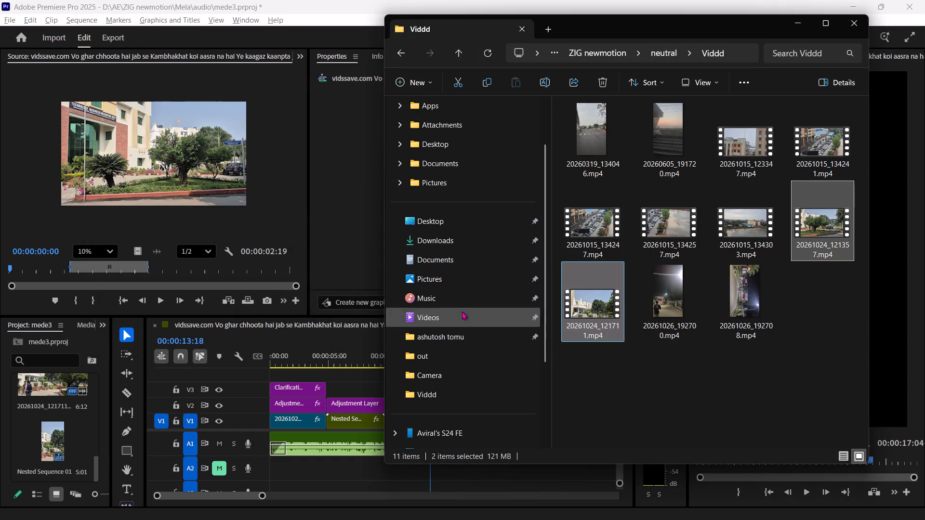
key(alt+Tab)
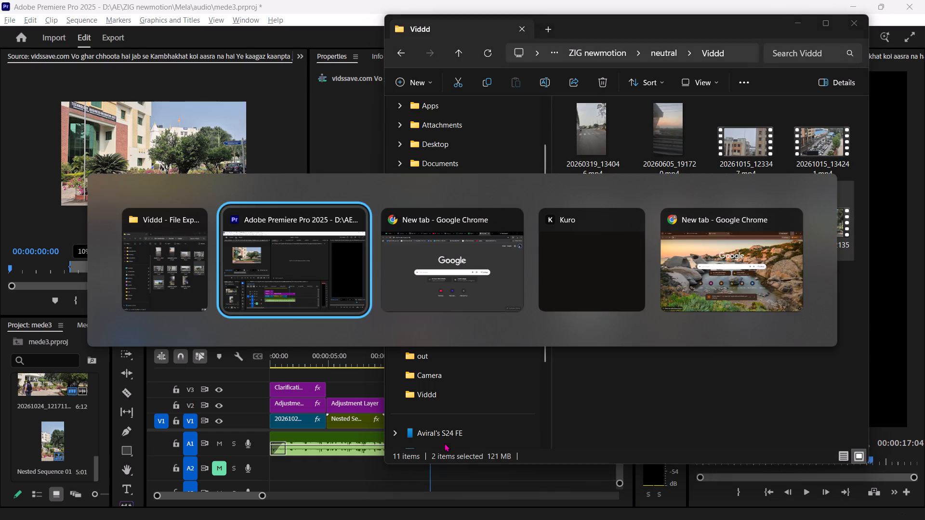
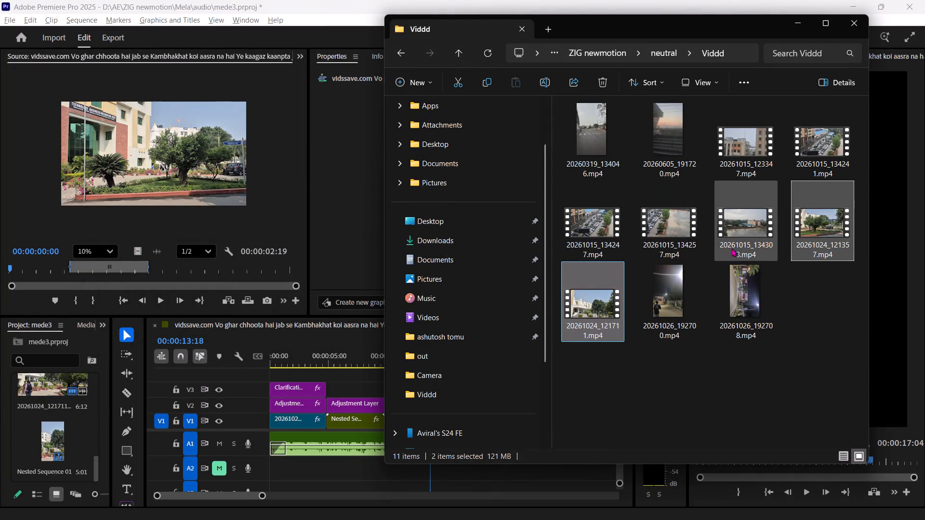
Preview 20261015_134241.mp4 and 20261015_134247.mp4 from the Viddd folder to judge which rainy parking-lot footage suits the sequence.
double_click(804, 161)
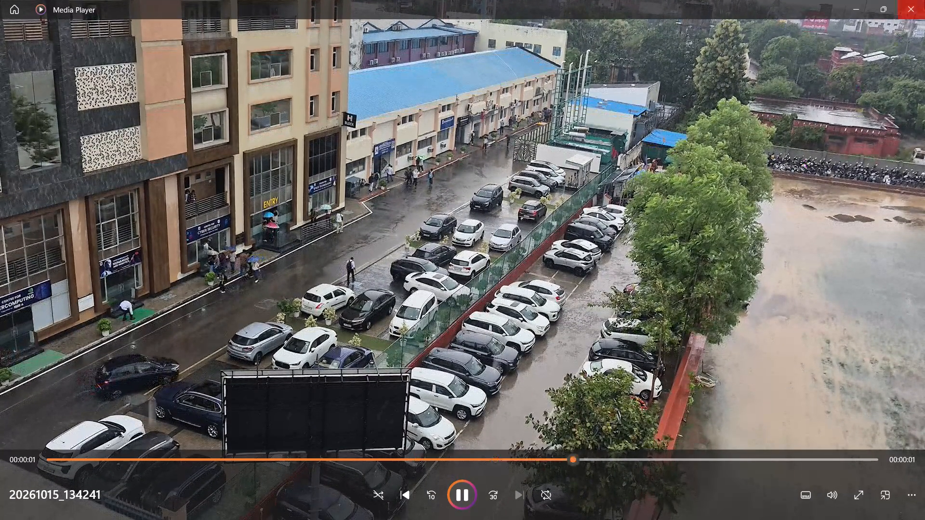
click(924, 0)
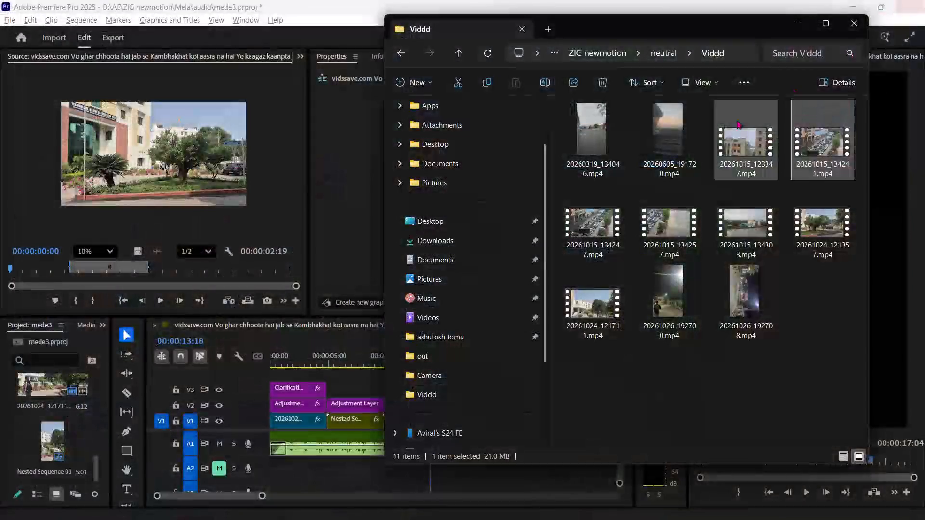
double_click(615, 234)
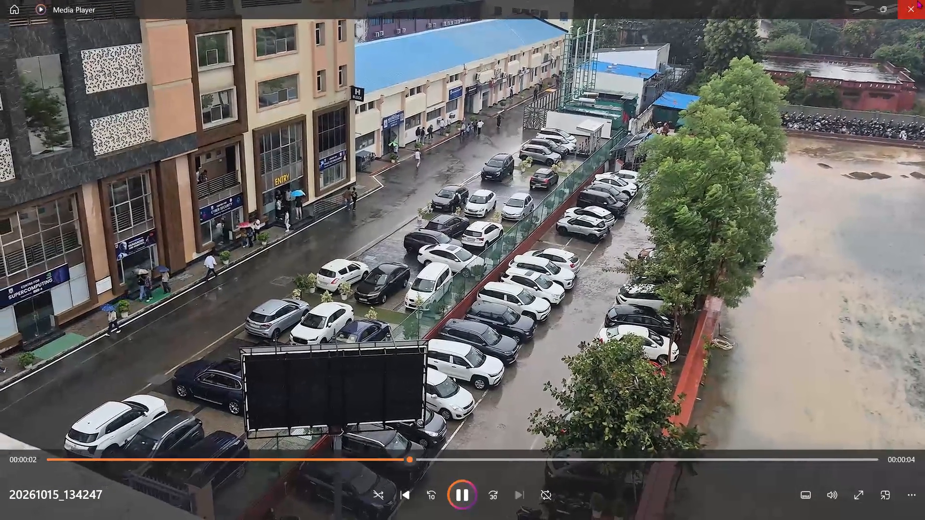
click(917, 0)
Import 20261015_134247.mp4 from the Viddd folder into the project and place it on V2 beyond the end of the adjustment layer.
drag(594, 197, 75, 442)
scroll(75, 442, down, 1)
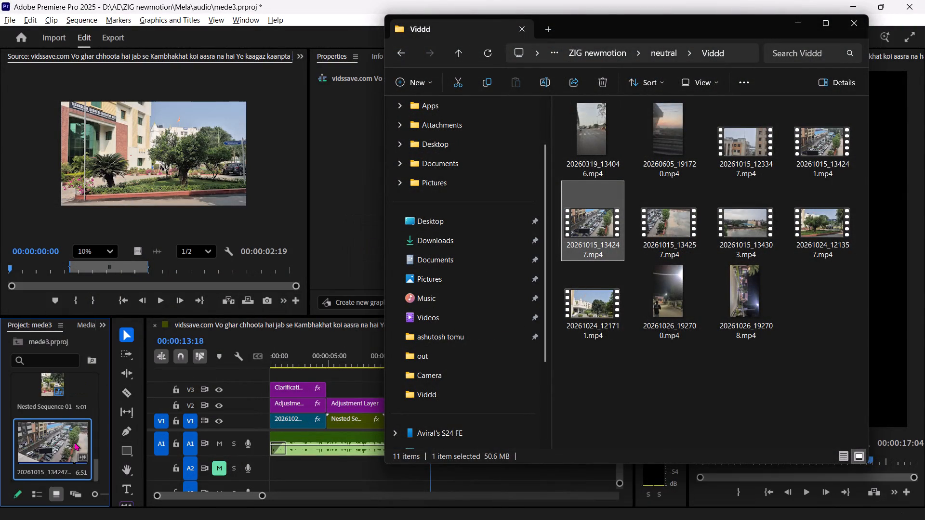
scroll(75, 442, down, 1)
drag(75, 442, 490, 408)
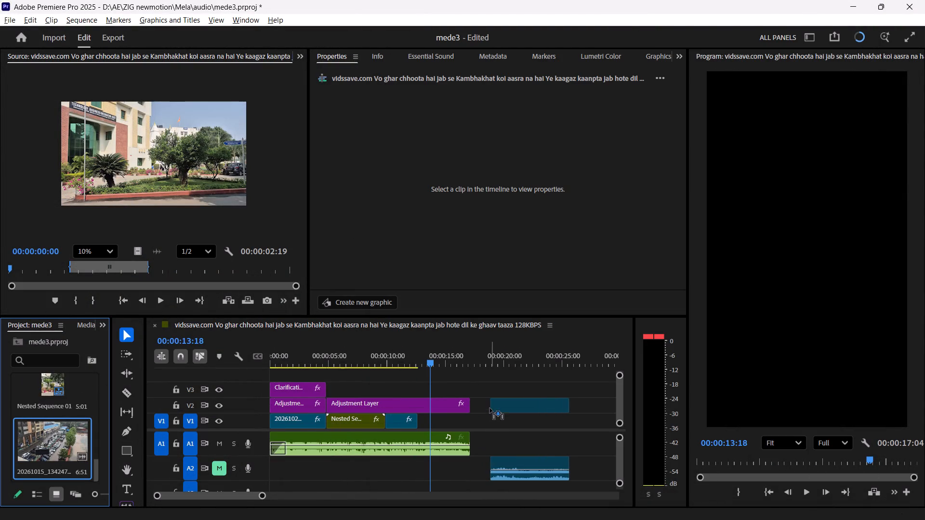
drag(490, 408, 490, 408)
Unlink the 20261015_134247.mp4 clip and delete its audio from A2.
click(536, 404)
right_click(536, 404)
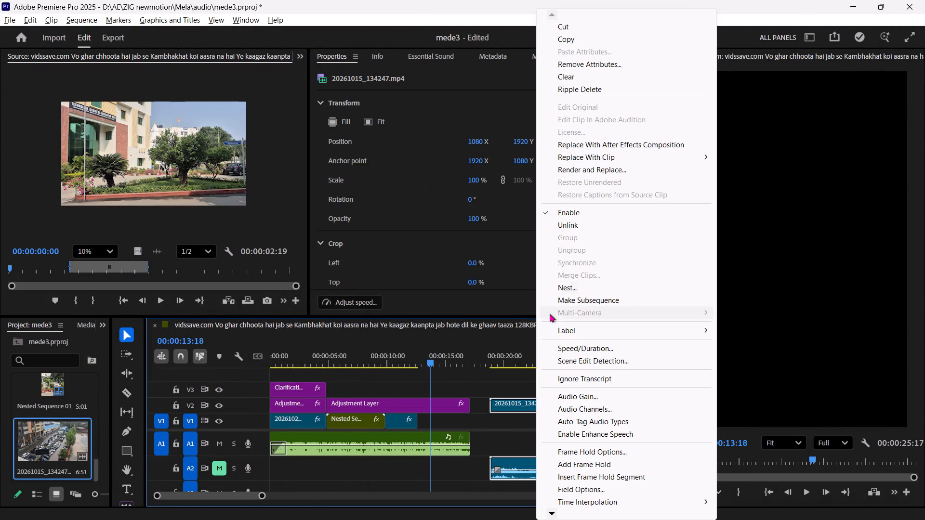
click(575, 221)
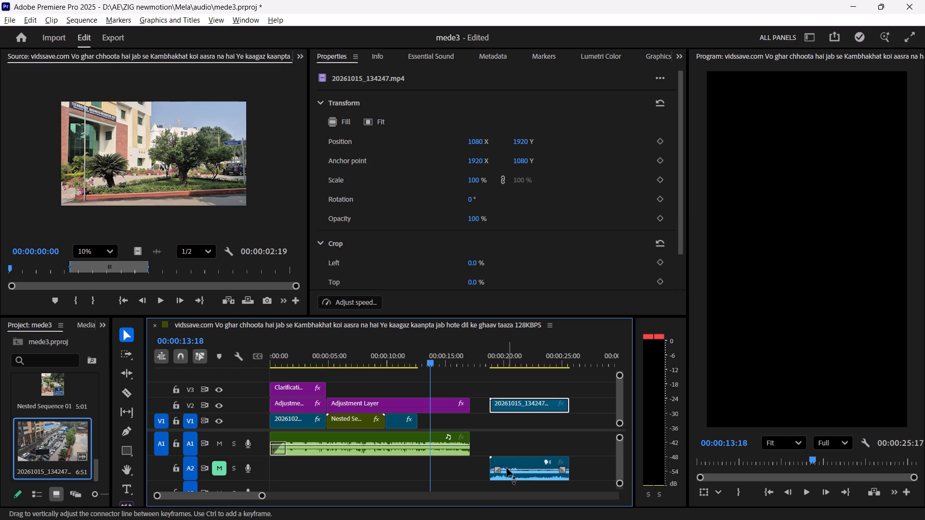
click(512, 463)
key(Delete)
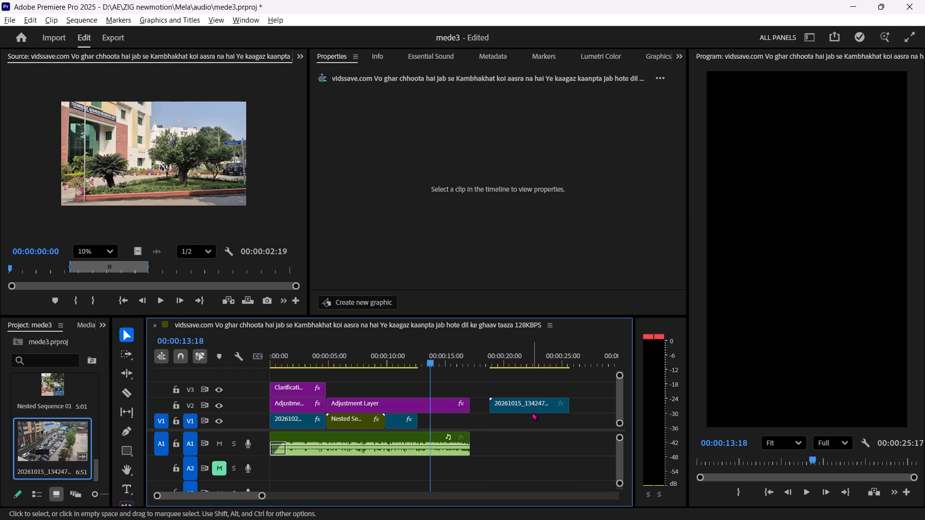
Move the 20261015_134247.mp4 video clip down to V1, directly after the last campus clip.
click(527, 405)
drag(527, 405, 448, 422)
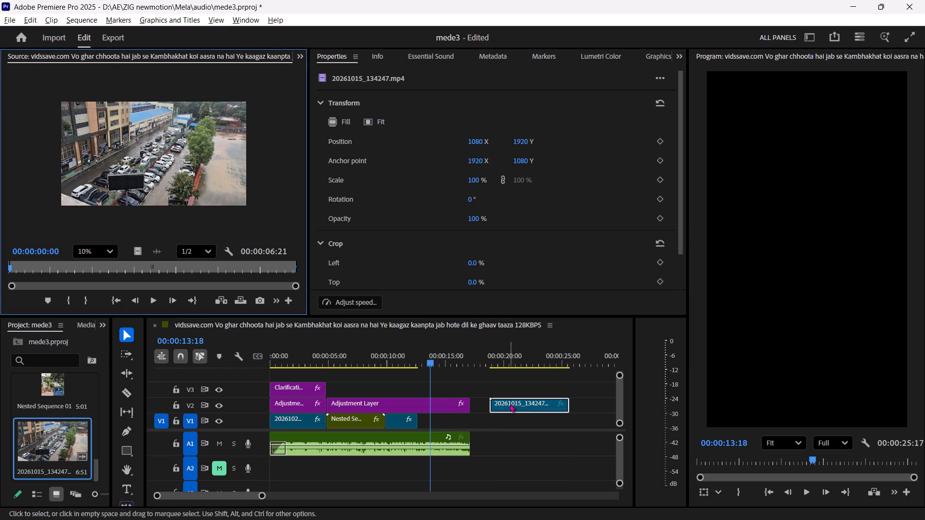
drag(513, 405, 443, 420)
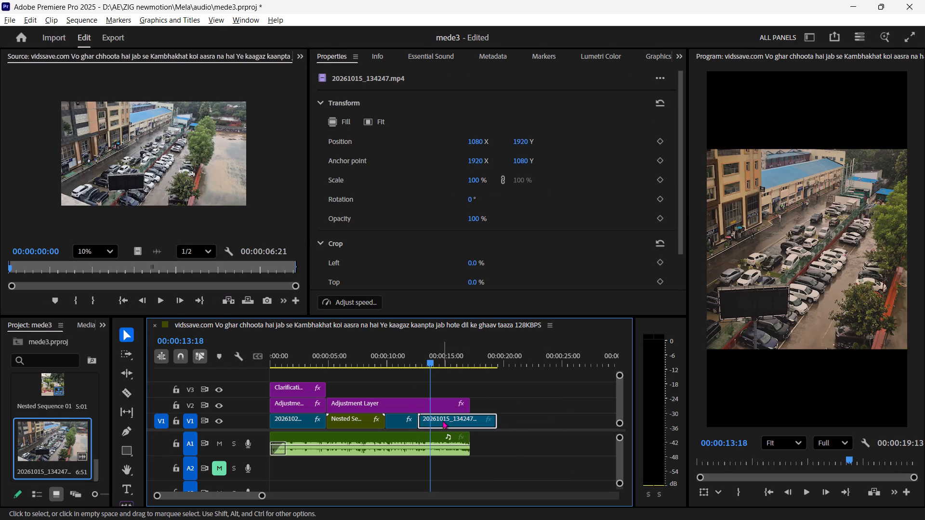
Play the sequence from shortly before the cut into 20261015_134247.mp4 to examine the transition against the music.
drag(427, 362, 405, 362)
key(space)
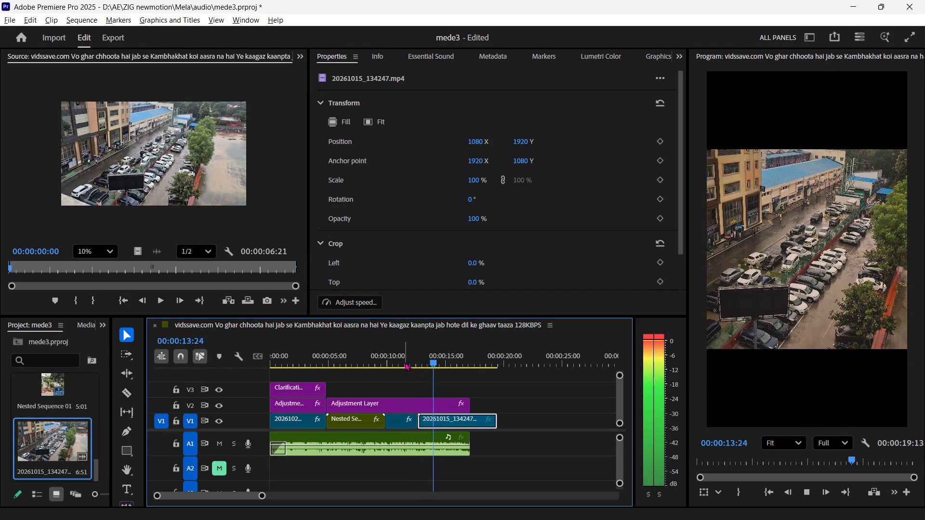
drag(405, 362, 410, 362)
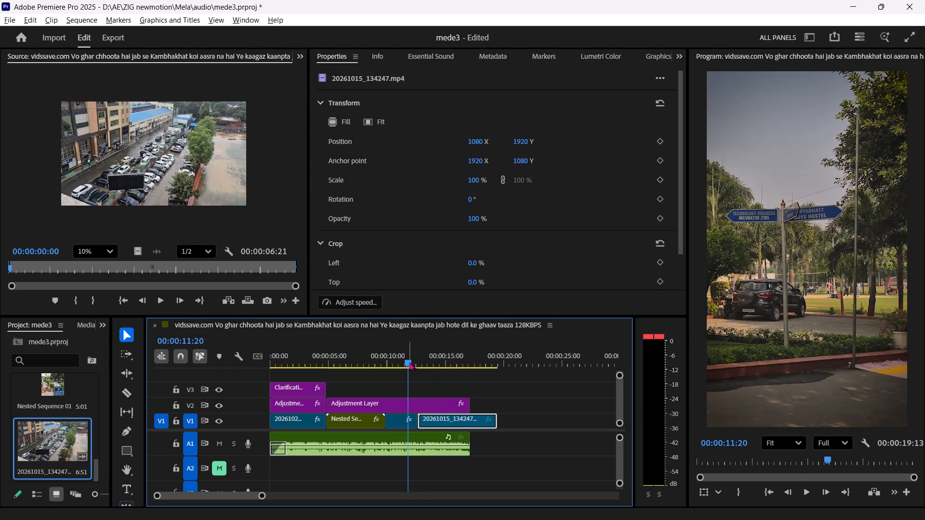
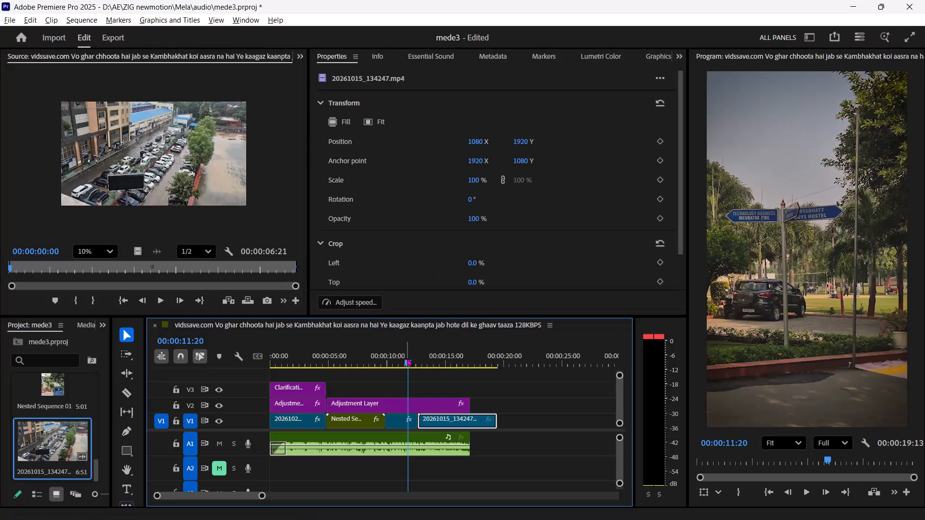
Play and scrub the sequence around the signboard clip and the 20261015_134247.mp4 clip to examine the timing against the music.
drag(407, 358, 390, 355)
key(space)
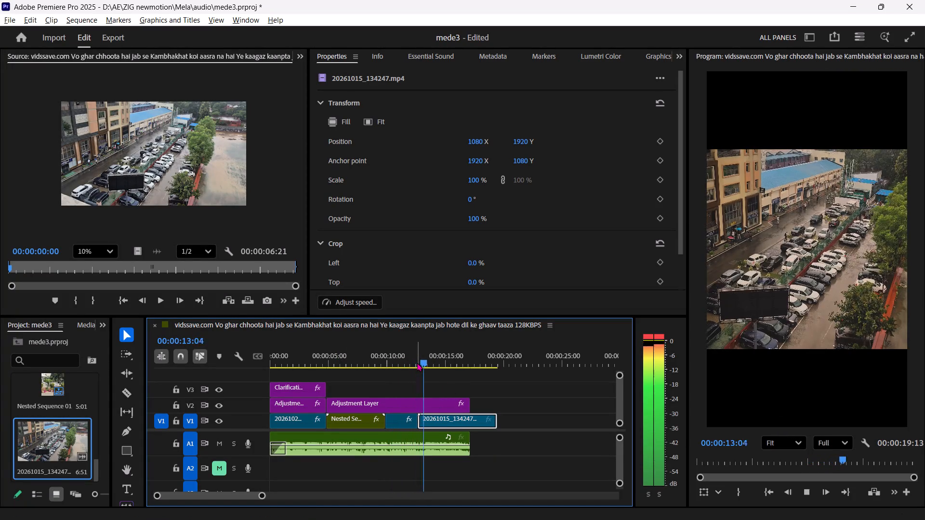
drag(417, 363, 368, 366)
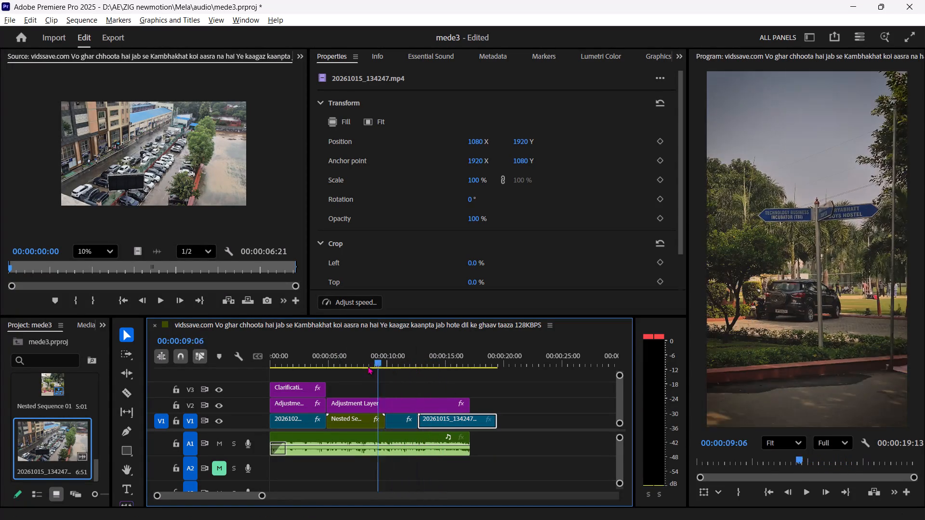
drag(368, 366, 323, 372)
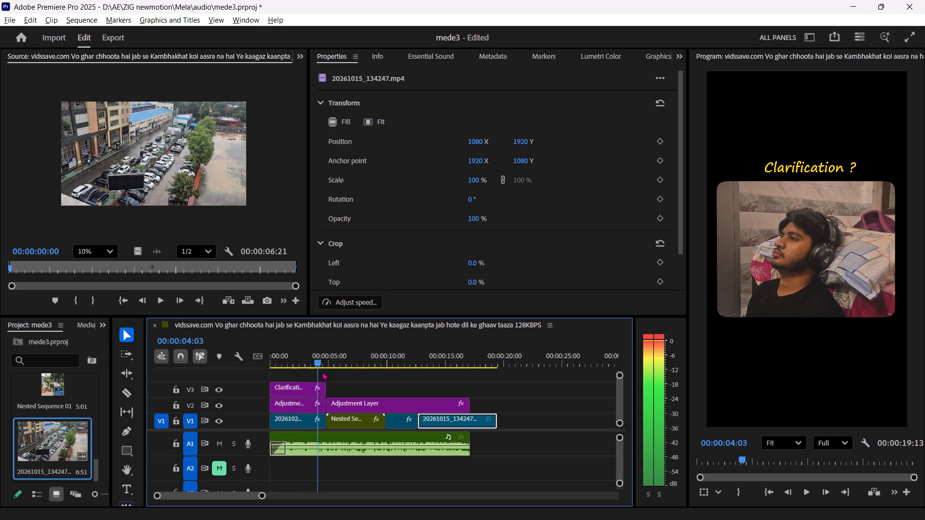
drag(323, 372, 462, 379)
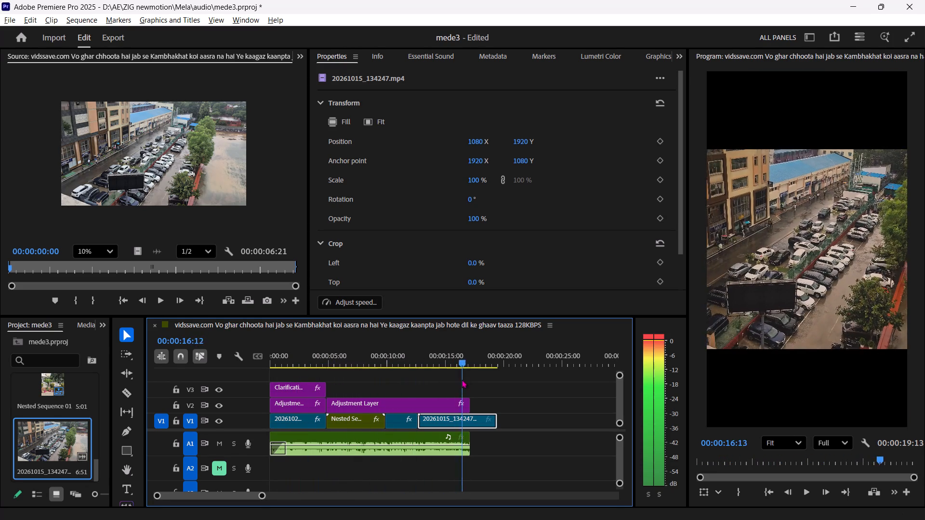
drag(462, 379, 477, 397)
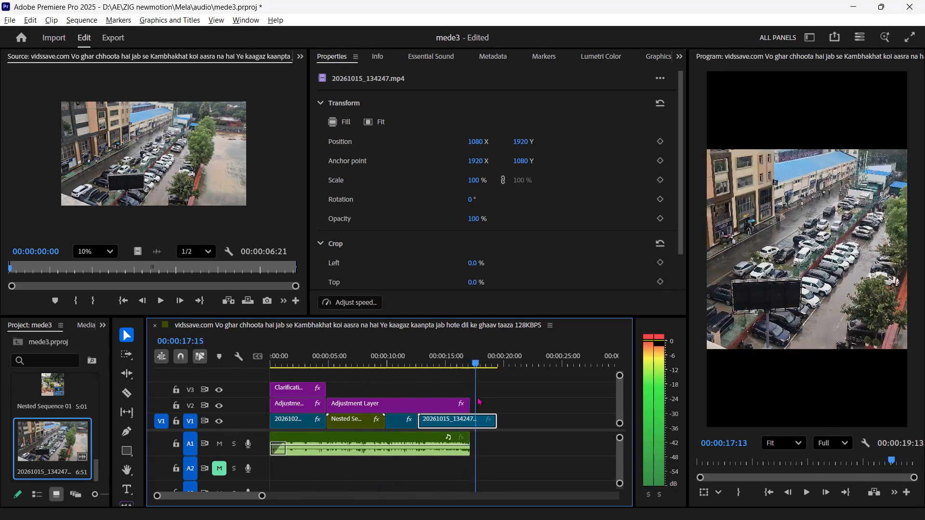
drag(477, 397, 473, 401)
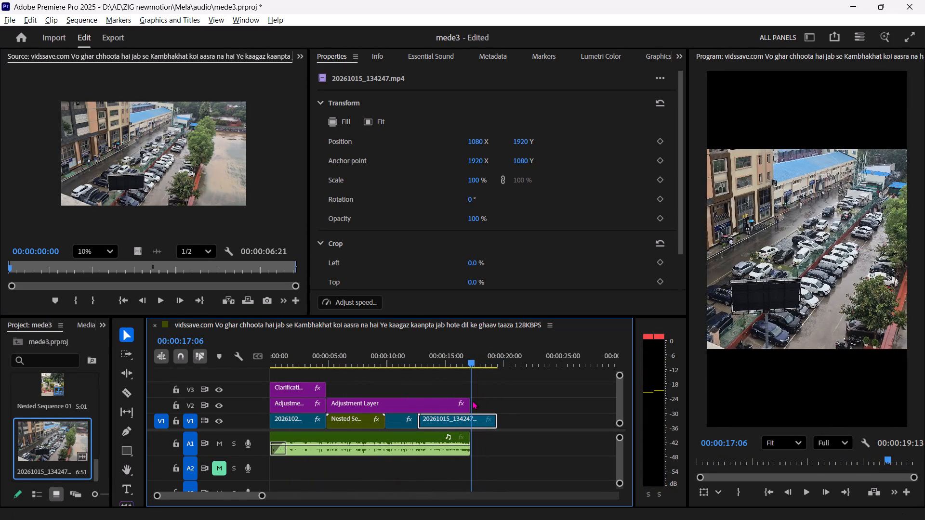
drag(473, 401, 471, 401)
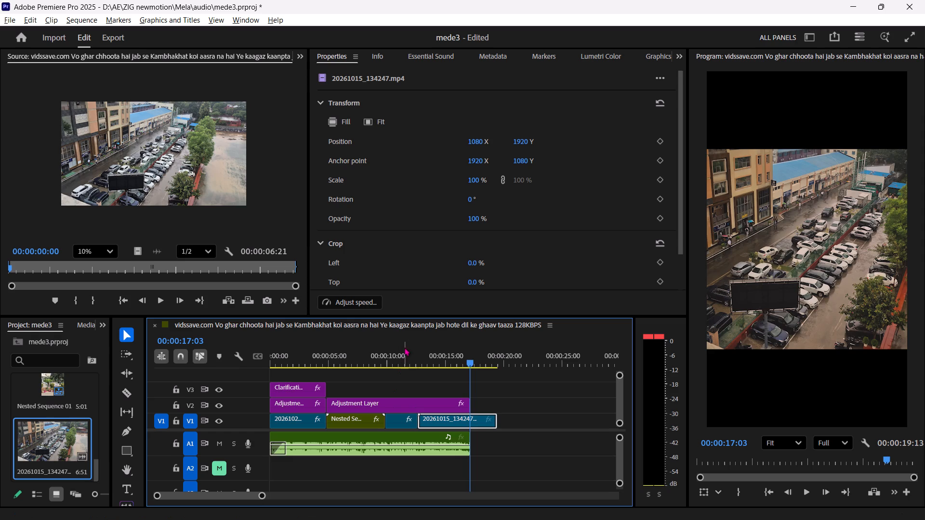
drag(399, 355, 410, 355)
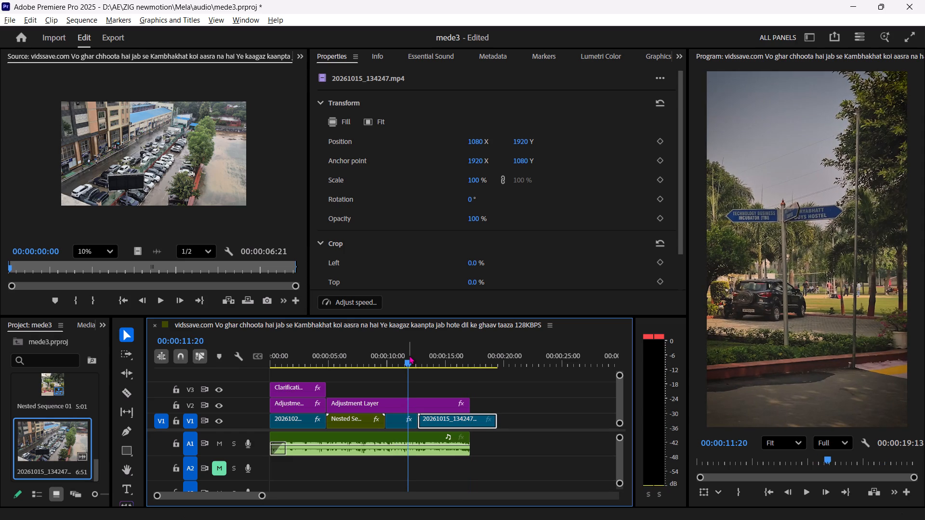
Preview 20260319_134046.mp4 from the Viddd folder, import it into the project and place it on V1 beyond the end of 20261015_134247.mp4.
key(alt+Tab)
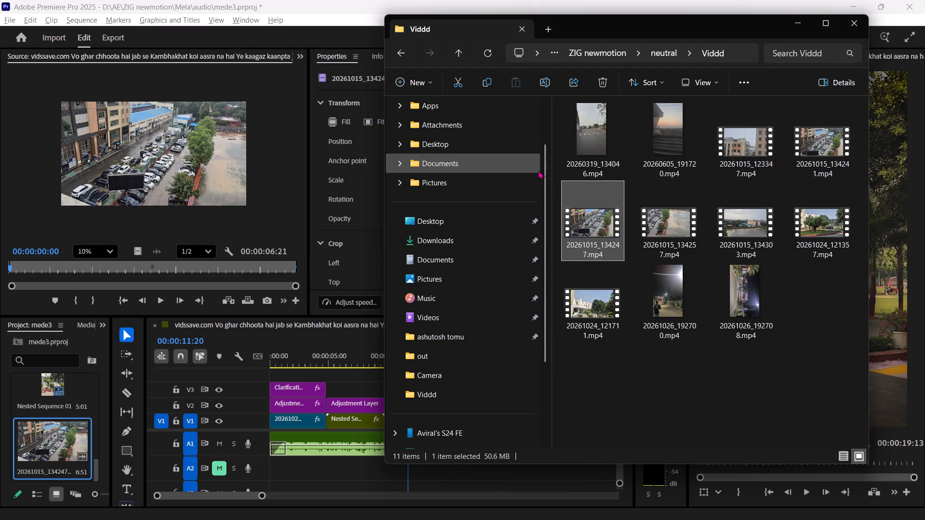
double_click(596, 153)
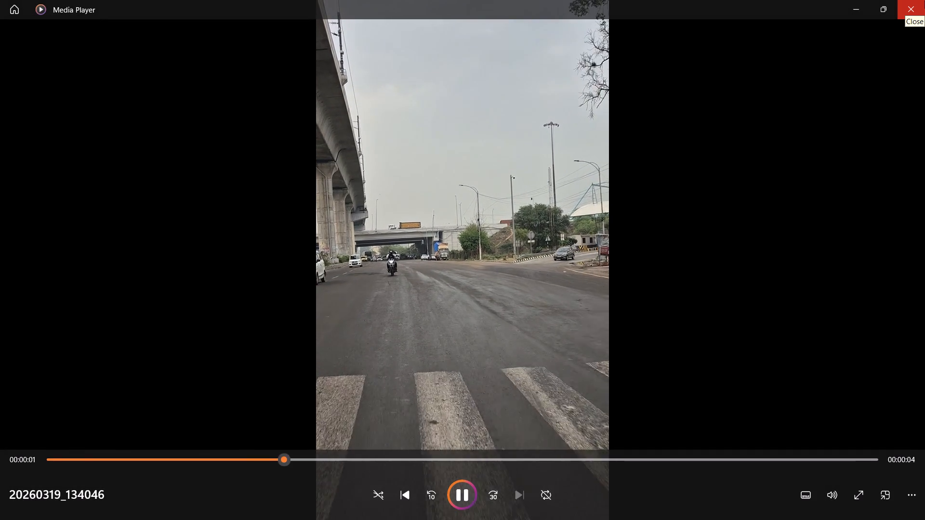
click(924, 0)
drag(620, 121, 424, 222)
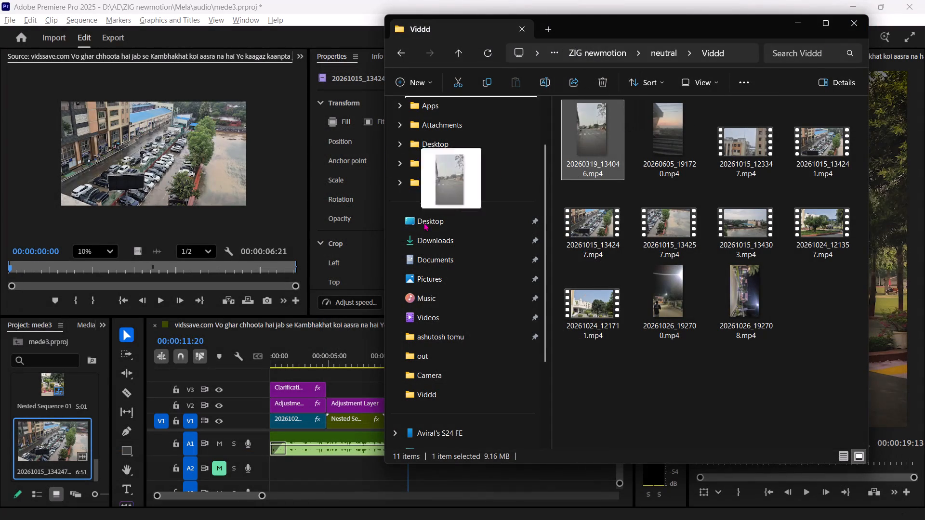
drag(424, 222, 176, 418)
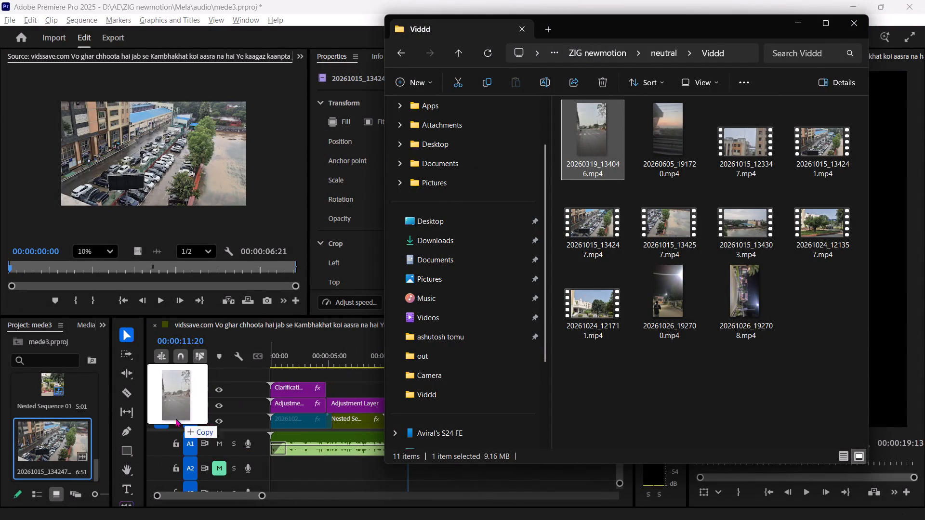
drag(176, 418, 96, 402)
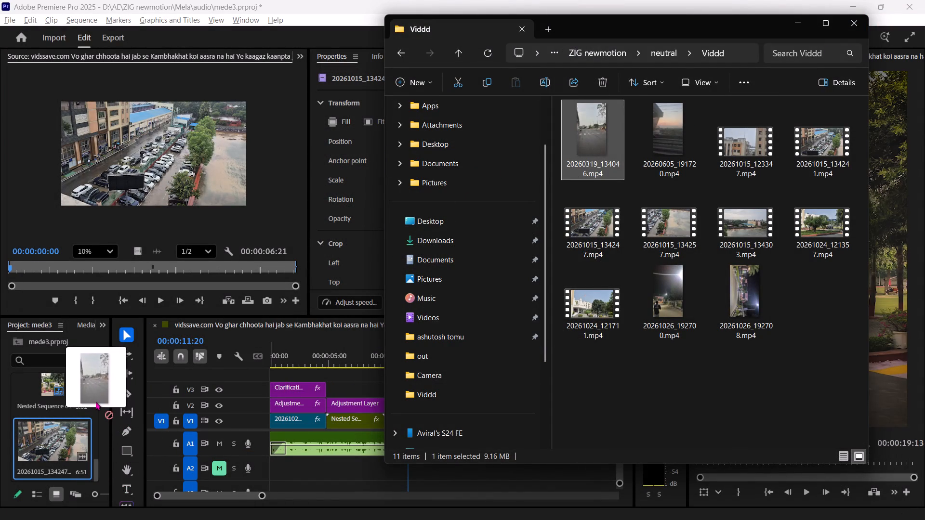
drag(96, 402, 593, 150)
drag(593, 150, 84, 443)
scroll(84, 443, down, 1)
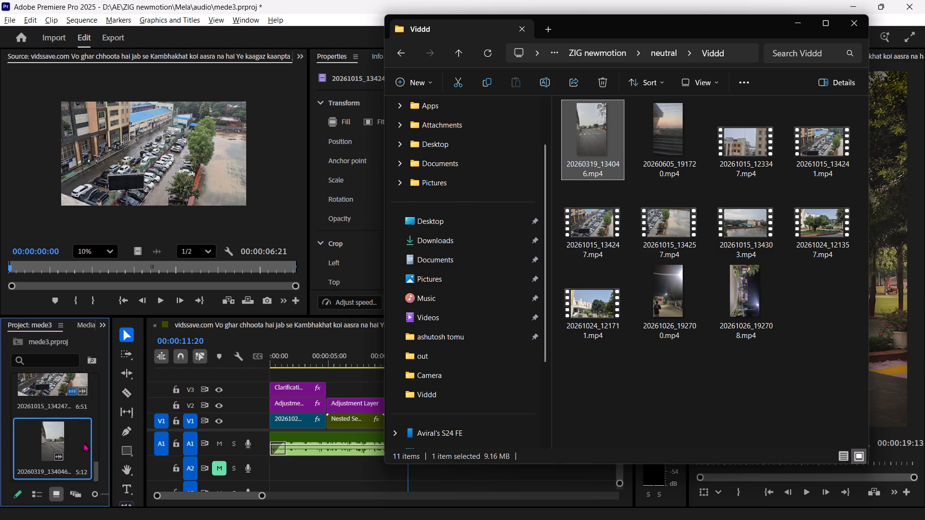
click(84, 443)
click(84, 443)
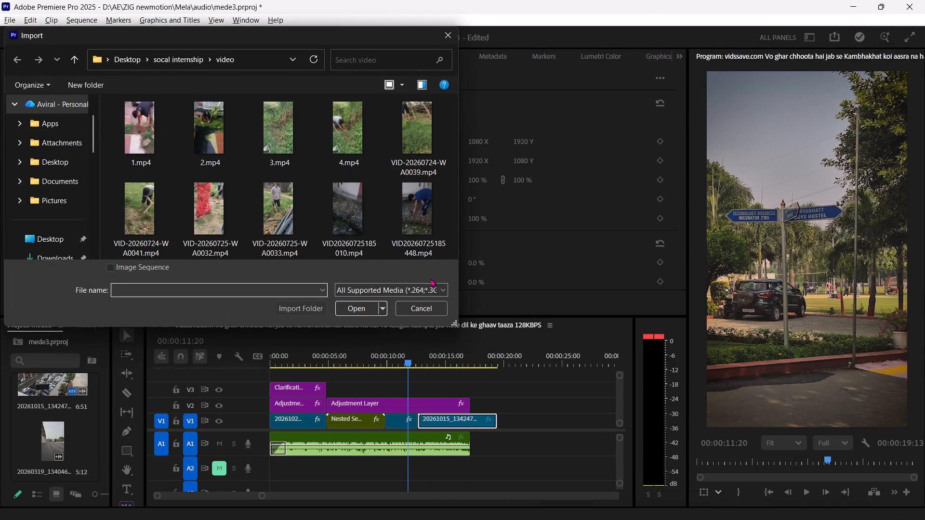
click(416, 313)
drag(49, 454, 508, 416)
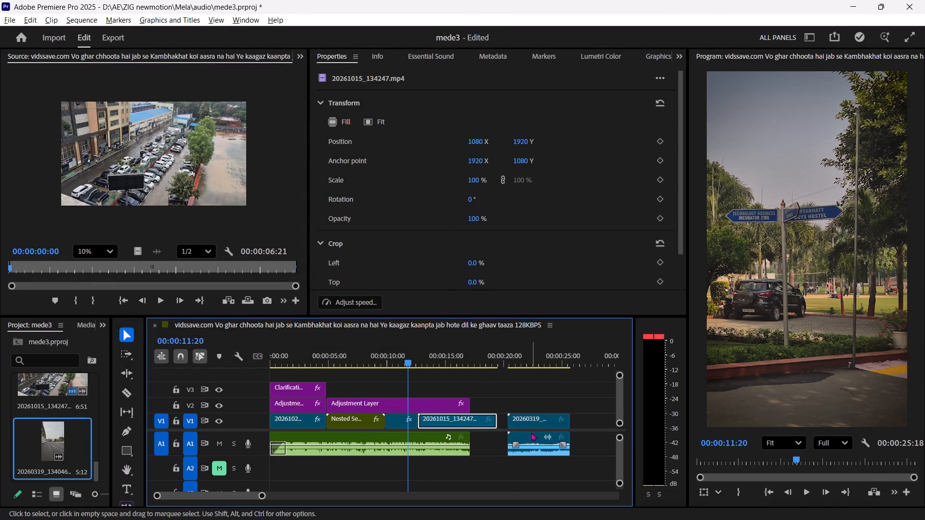
Unlink the 20260319_134046.mp4 clip and delete its audio from A1.
click(531, 435)
right_click(531, 435)
scroll(551, 293, down, 1)
drag(558, 218, 556, 235)
scroll(558, 218, down, 1)
click(553, 224)
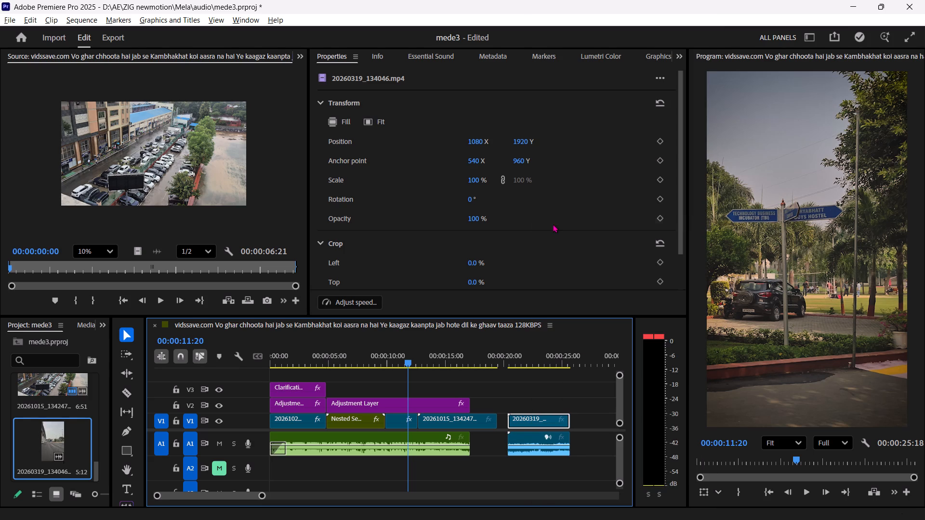
scroll(546, 239, up, 1)
click(538, 455)
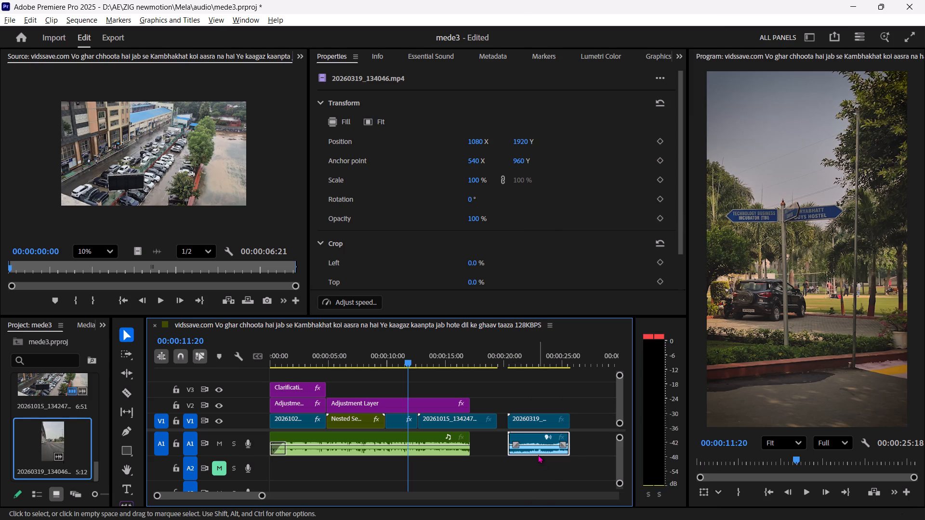
key(Delete)
Delete the 20261024_121357.mp4 signboard clip between the nested sequence and 20261015_134247.mp4 on V1.
click(520, 421)
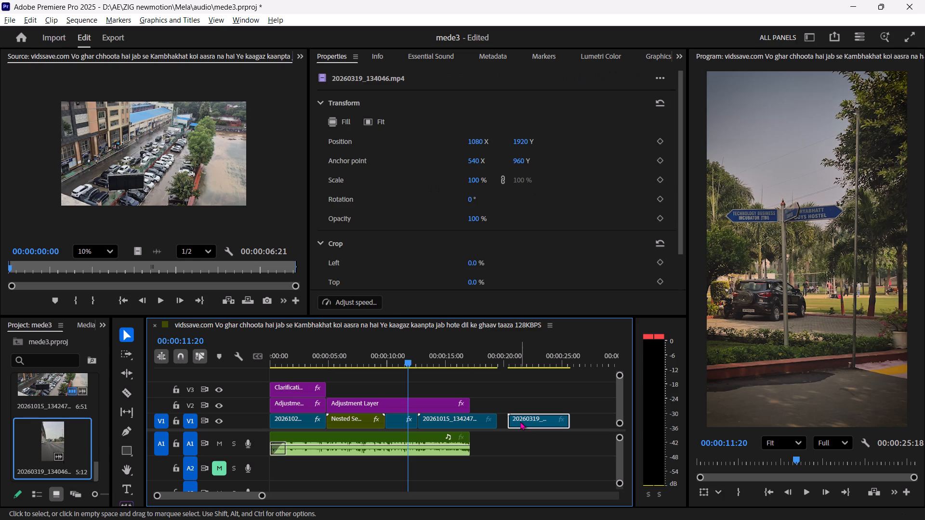
click(405, 421)
key(Delete)
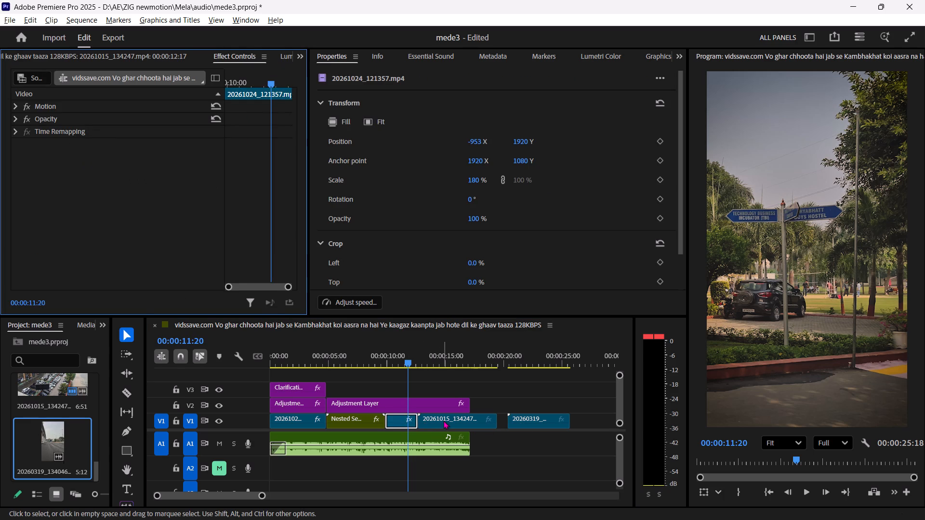
click(396, 416)
key(Delete)
Move the 20261015_134247.mp4 clip on V1 to start directly after the nested sequence.
drag(444, 424, 420, 422)
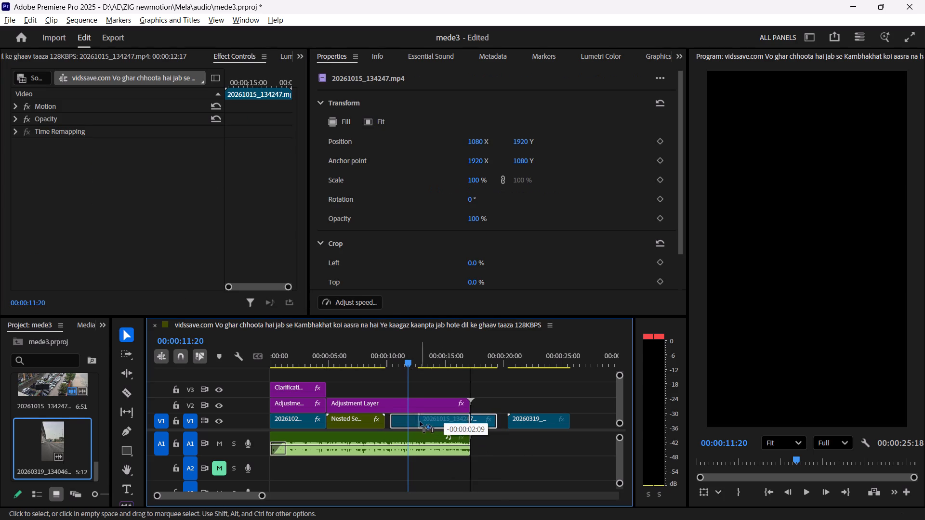
drag(420, 422, 411, 423)
Play the sequence from shortly before the cut between the nested sequence and 20261015_134247.mp4 to examine the transition.
drag(395, 366, 375, 366)
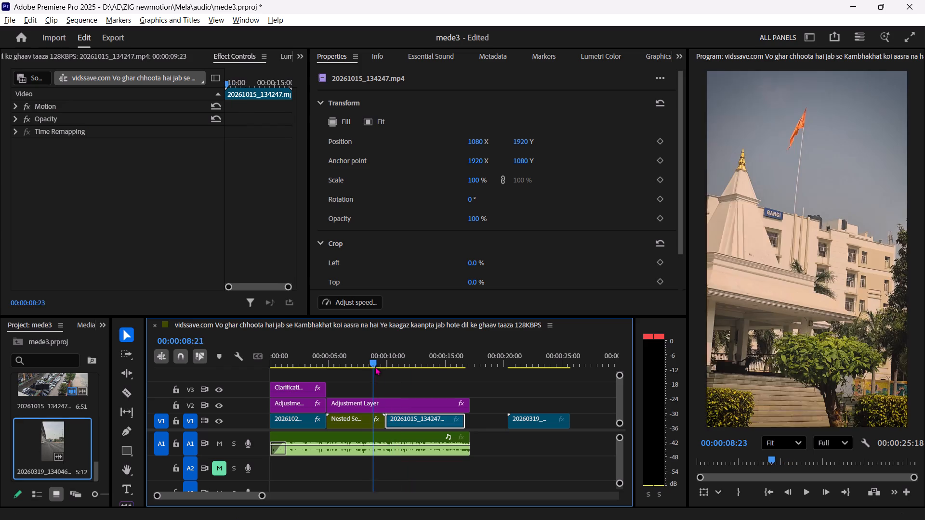
drag(375, 366, 372, 366)
key(space)
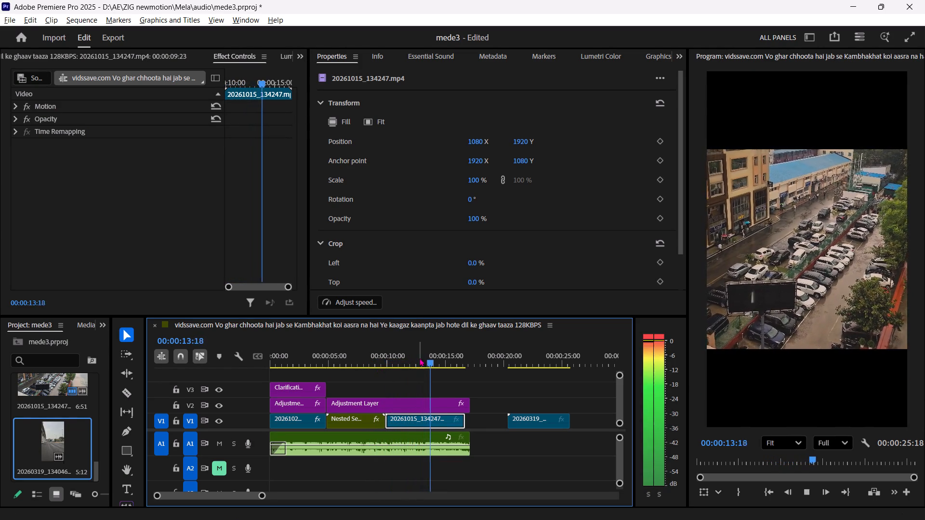
drag(374, 364, 370, 363)
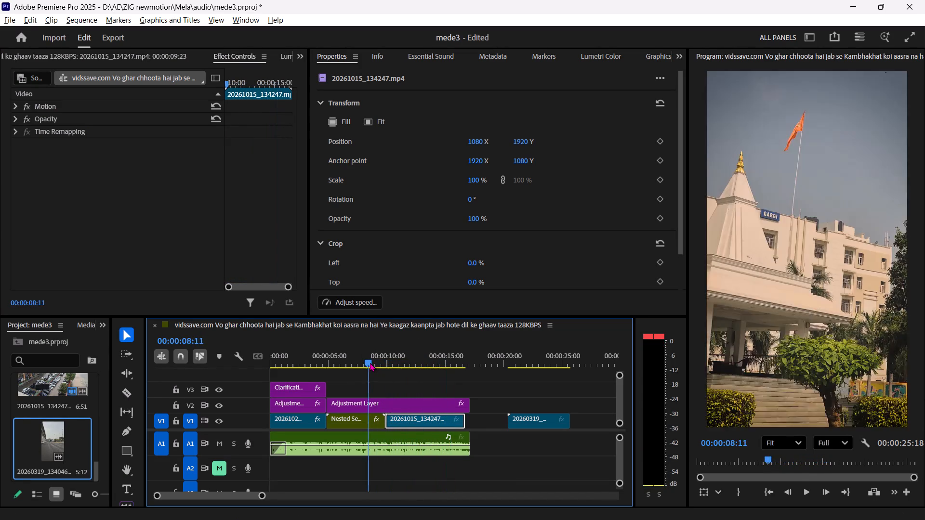
Reframe the 20261015_134247.mp4 clip by setting its scale to 175% and its X position to 2610.
drag(370, 363, 405, 364)
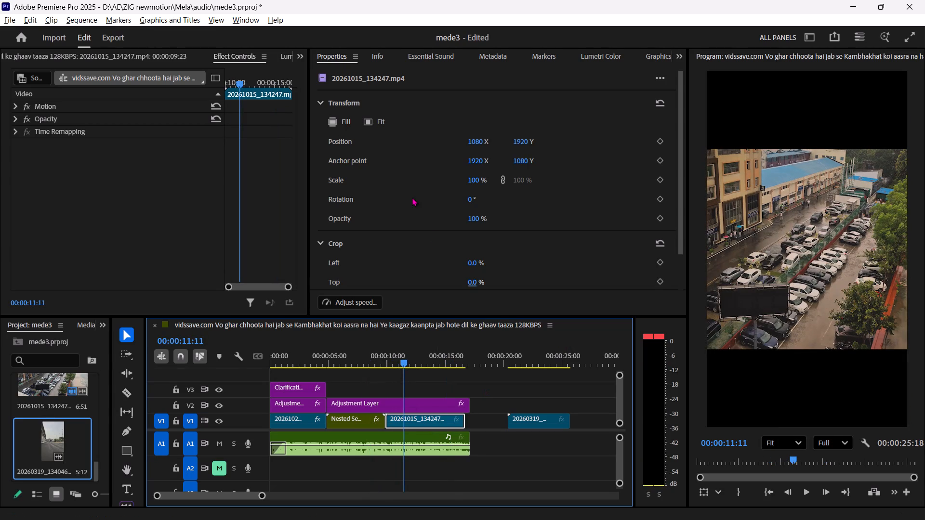
click(485, 186)
click(534, 175)
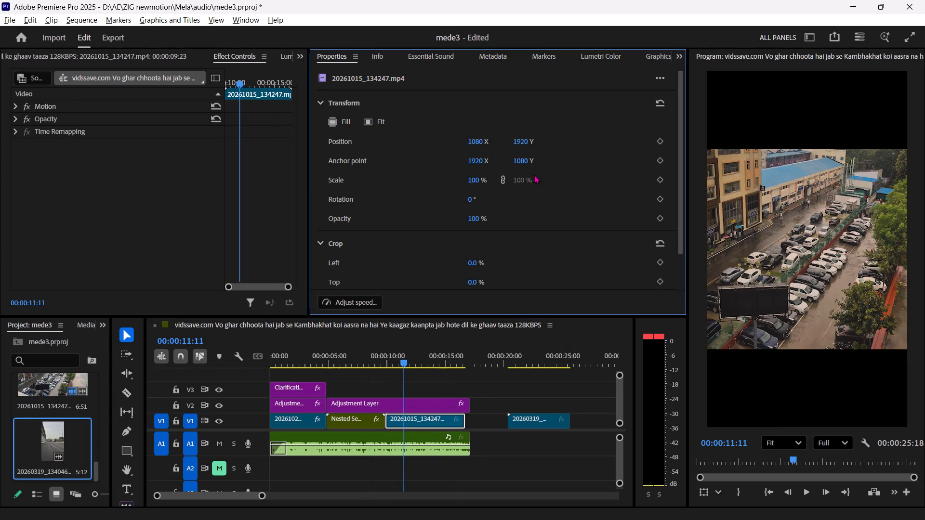
drag(474, 182, 511, 182)
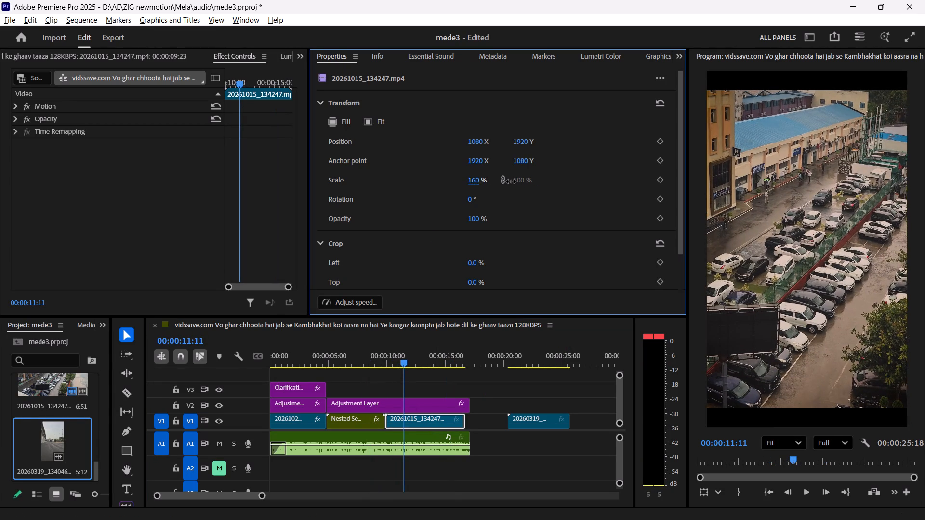
drag(511, 182, 518, 180)
drag(476, 141, 563, 143)
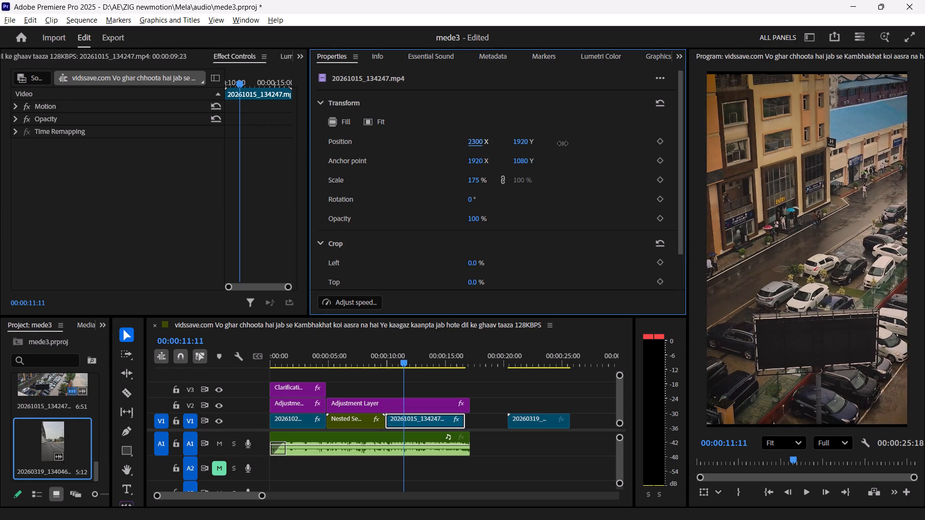
drag(563, 143, 577, 143)
Play the reframed 20261015_134247.mp4 clip and scrub back across its opening cut to examine the framing and timing against the music.
key(space)
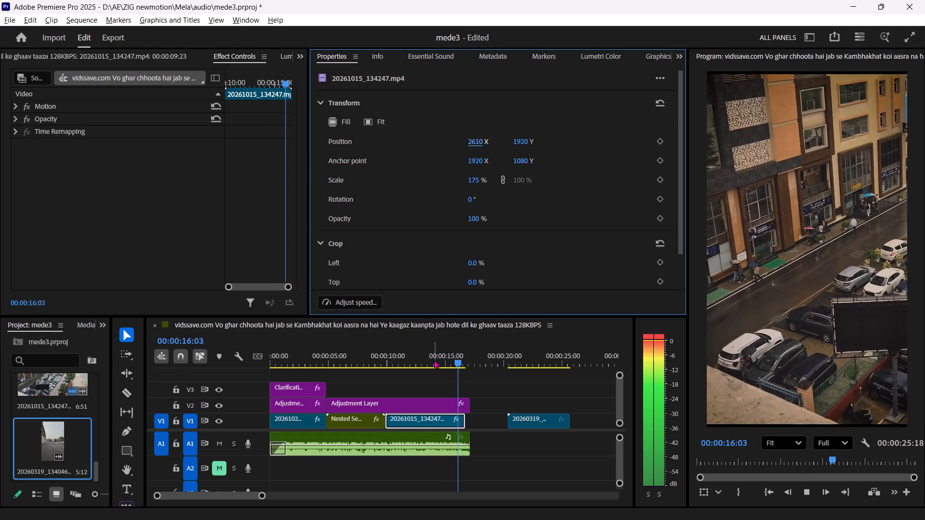
drag(434, 360, 403, 364)
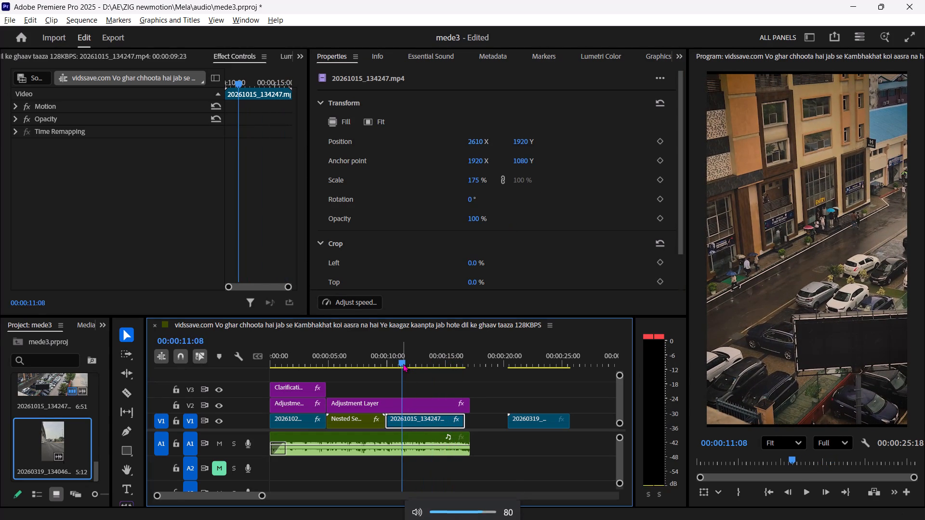
key(space)
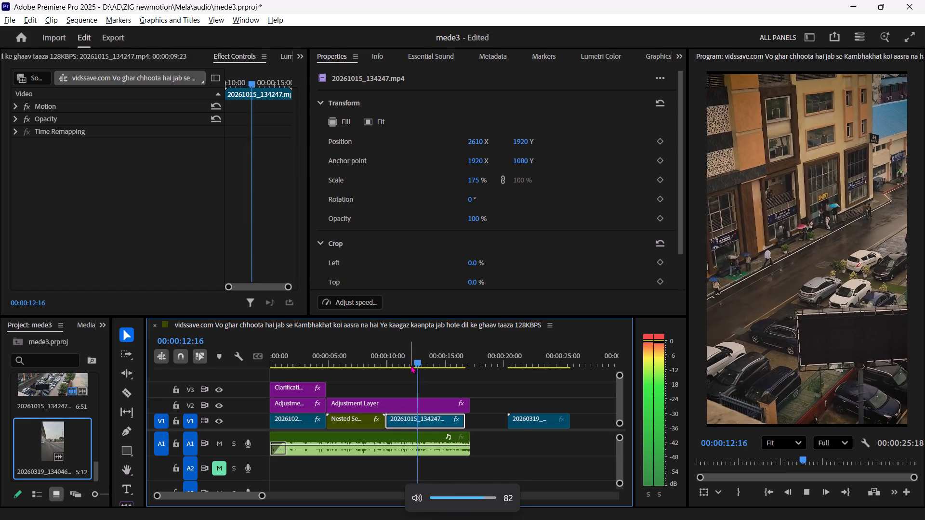
drag(391, 364, 379, 365)
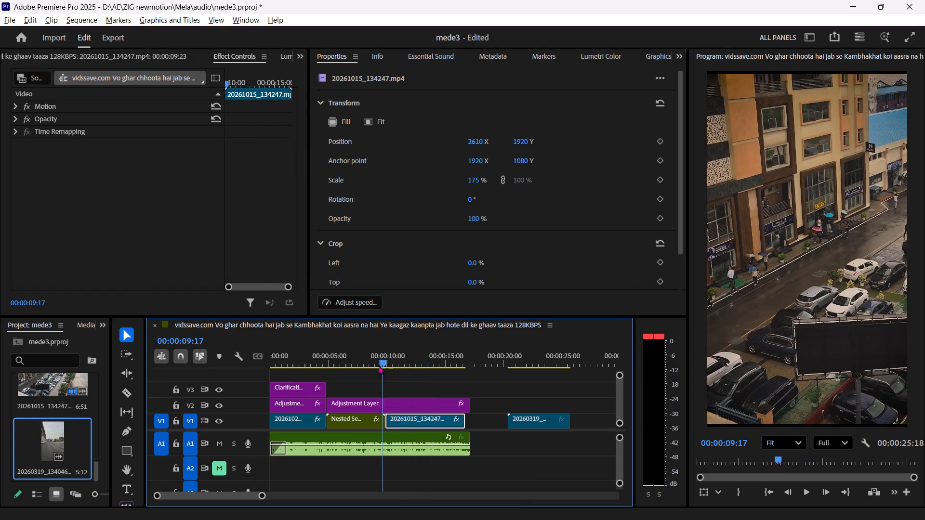
drag(379, 365, 375, 366)
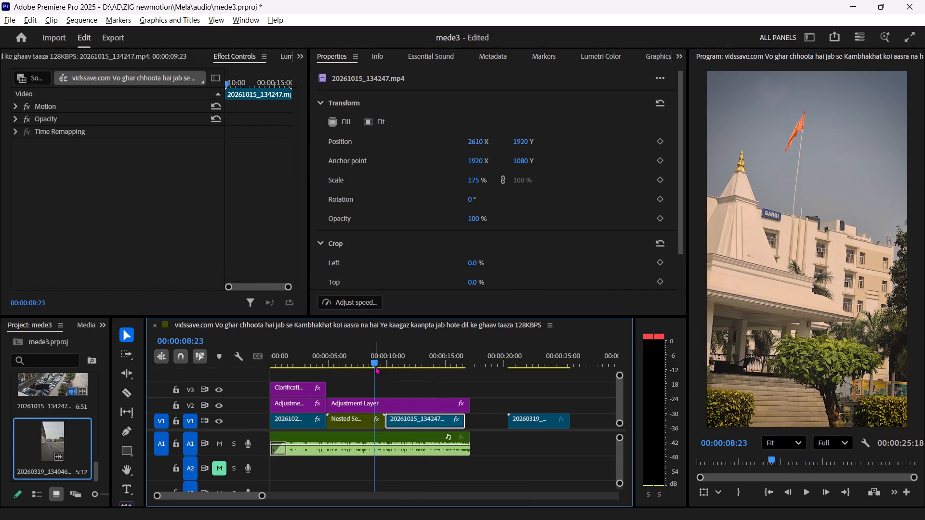
click(375, 366)
drag(375, 366, 367, 369)
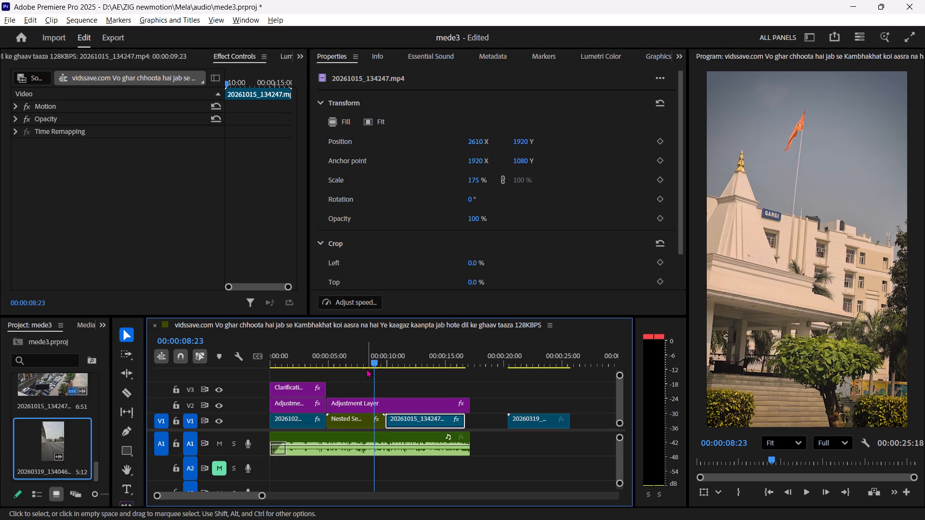
Play and scrub the sequence repeatedly around the cut from the nested sequence into 20261015_134247.mp4 to examine its timing against the music.
click(367, 369)
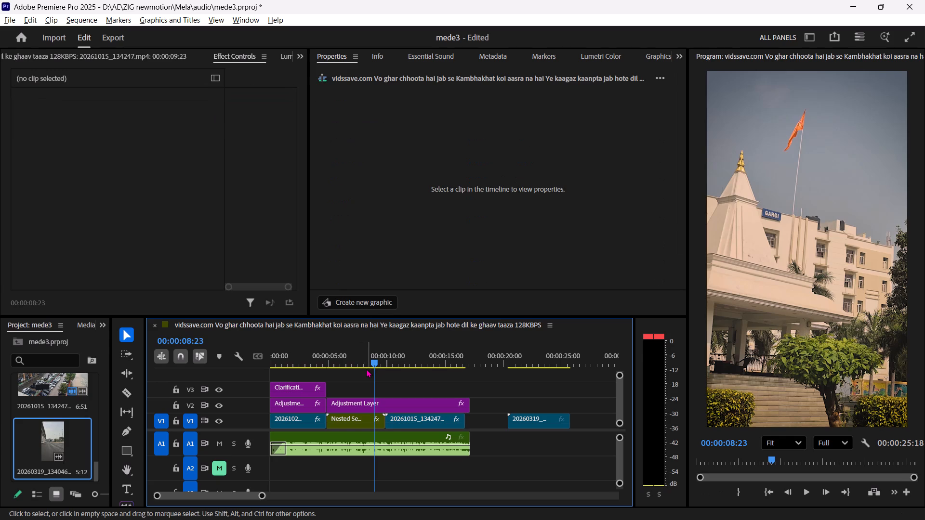
drag(365, 369, 373, 368)
drag(373, 368, 383, 368)
drag(383, 368, 387, 364)
drag(387, 364, 374, 359)
key(space)
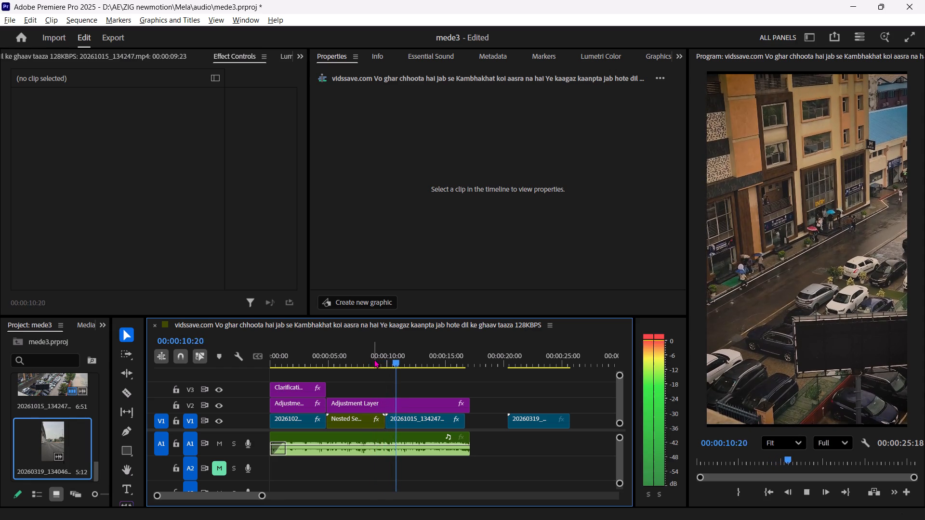
drag(382, 359, 347, 359)
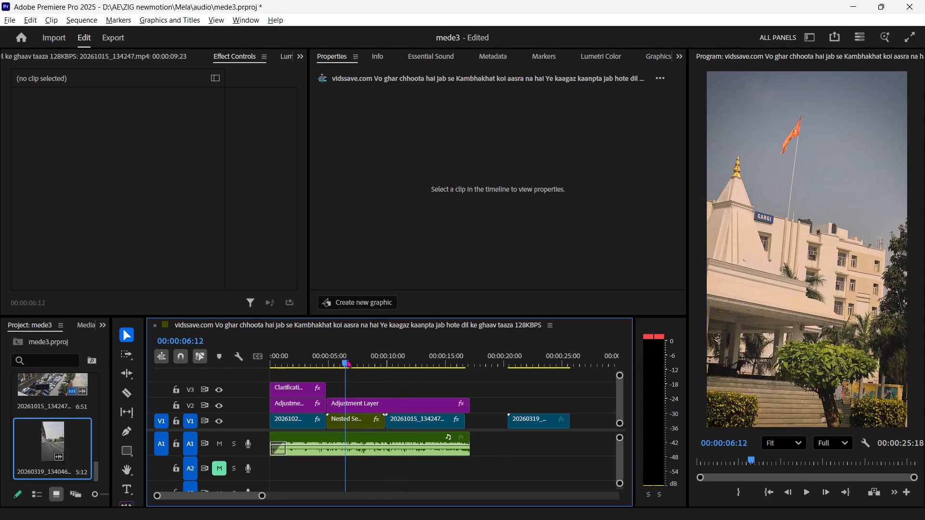
key(space)
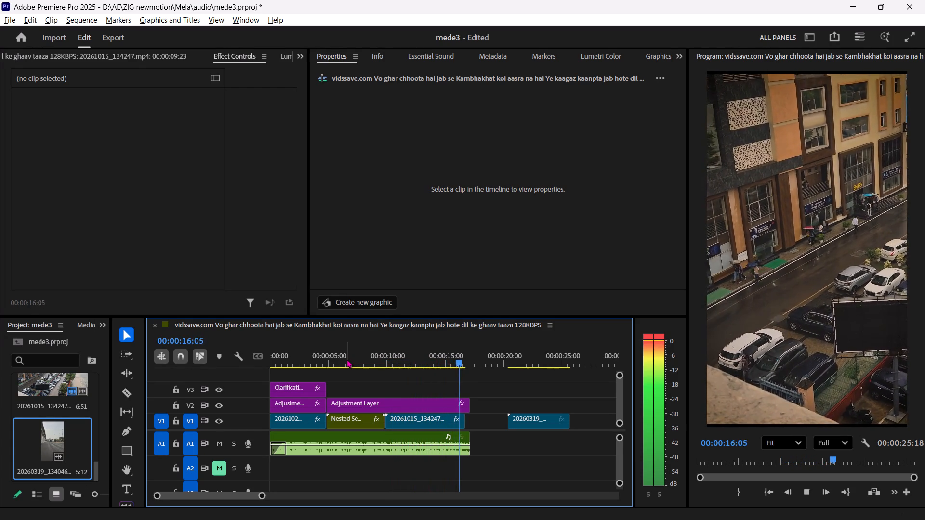
drag(429, 361, 458, 360)
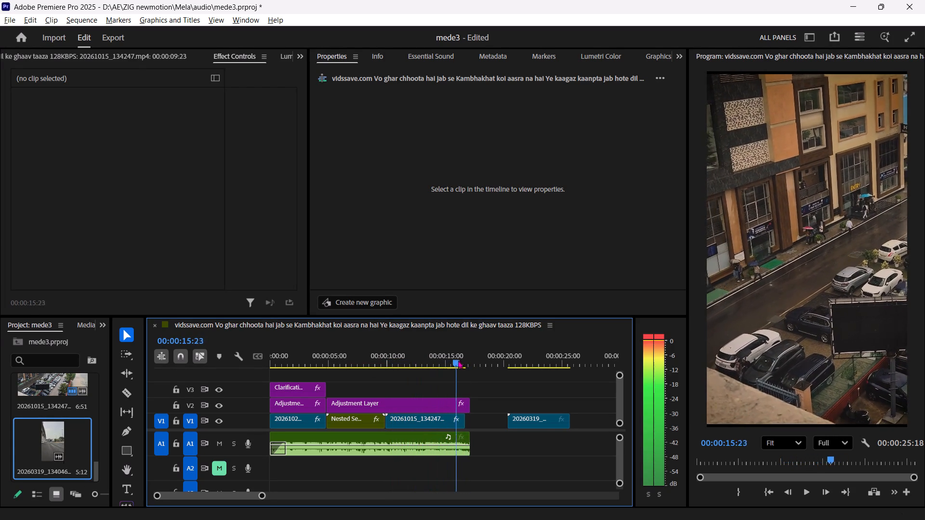
drag(458, 360, 365, 361)
key(space)
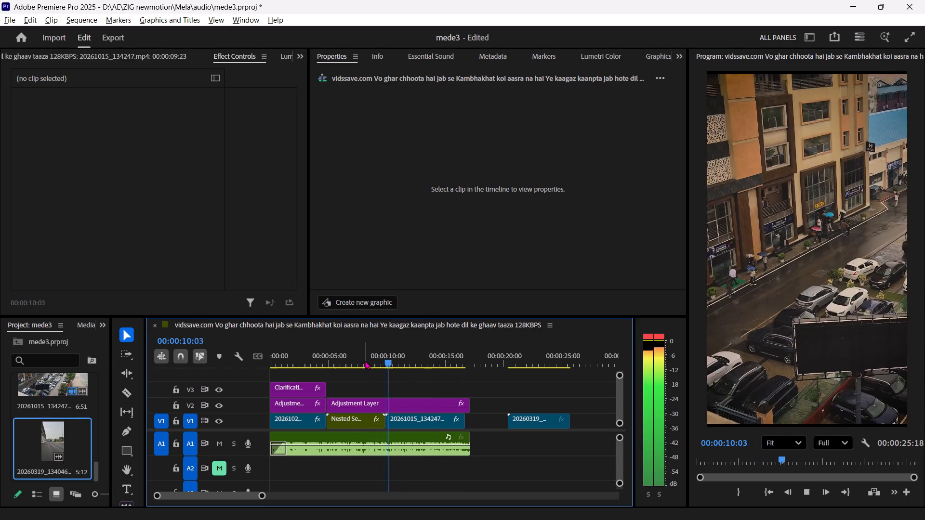
drag(365, 361, 286, 369)
key(space)
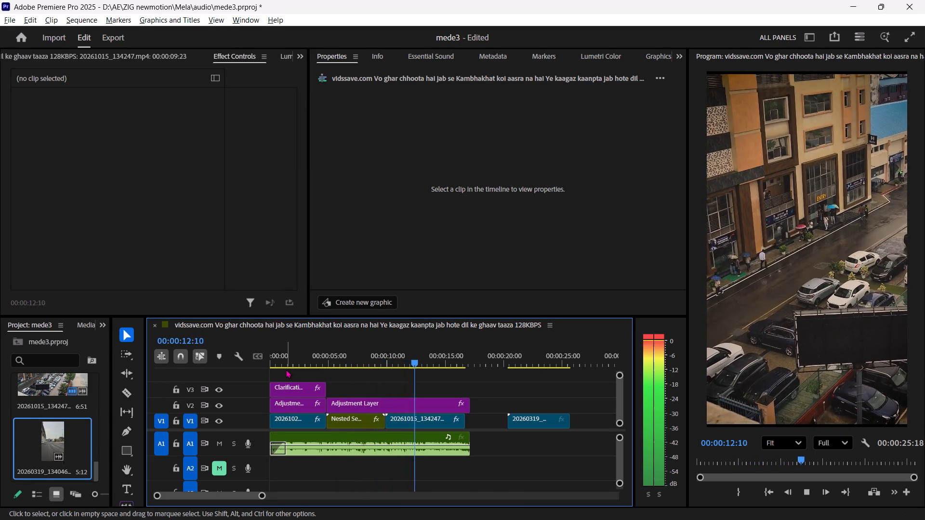
Replay the 20261015_134247.mp4 section from its opening cut to near its end to find a musical point for the next cut.
drag(380, 363, 397, 361)
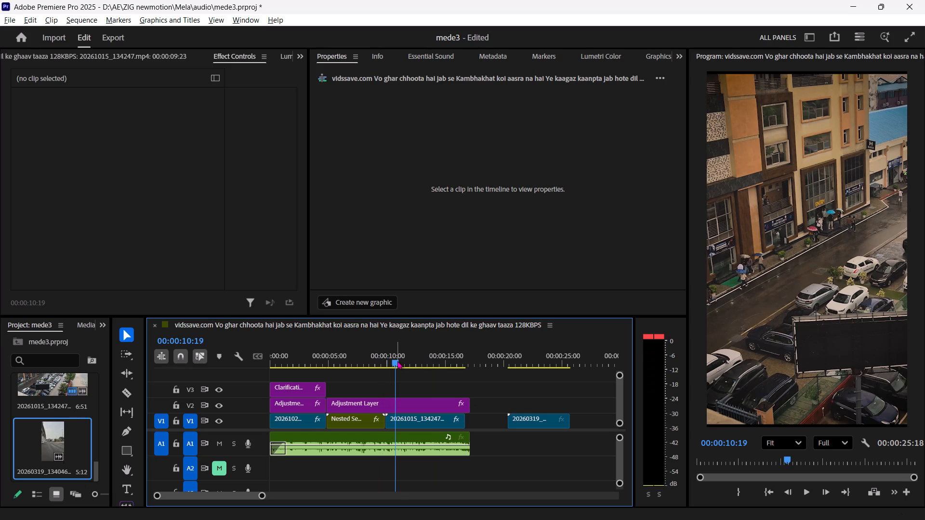
drag(405, 363, 377, 360)
key(space)
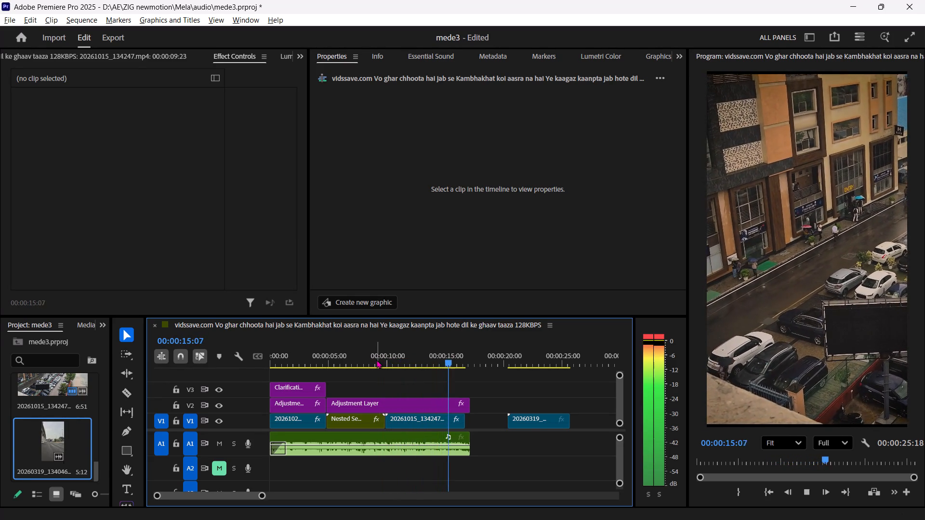
drag(462, 362, 439, 364)
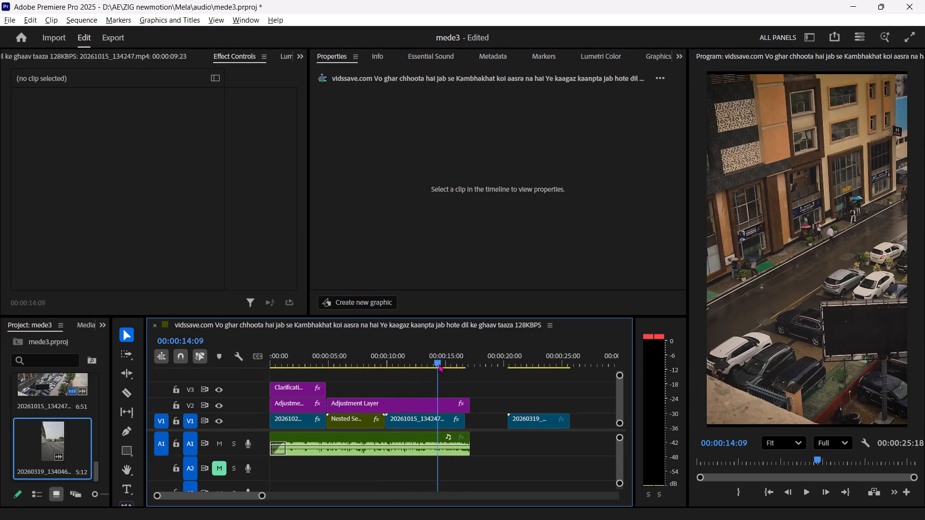
drag(439, 364, 438, 364)
key(space)
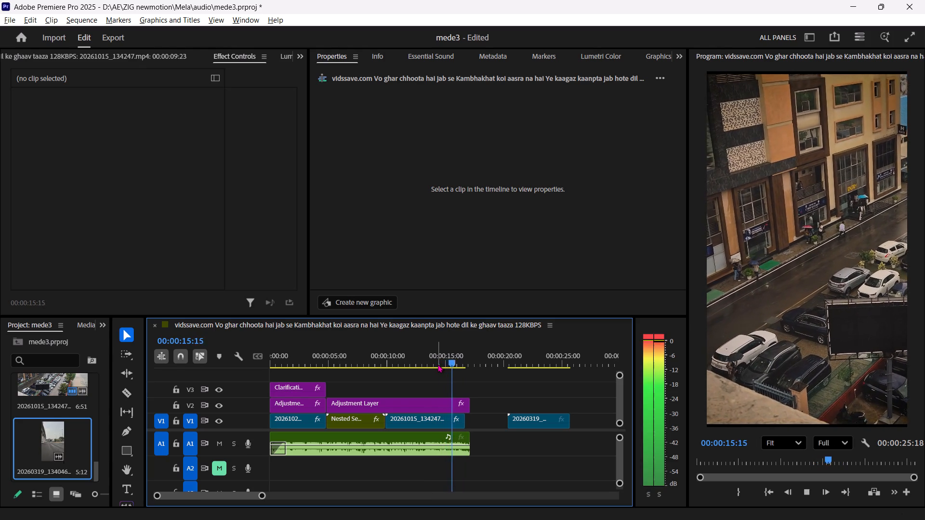
drag(438, 364, 374, 368)
key(space)
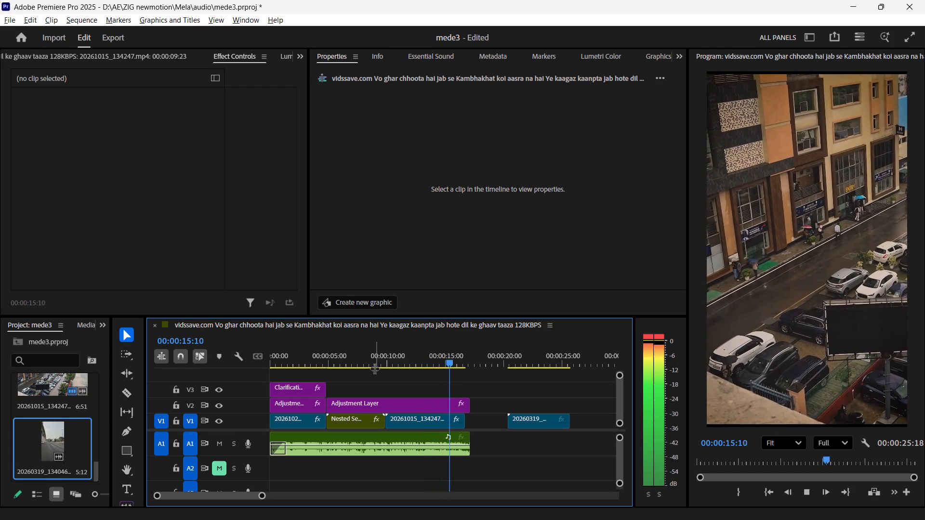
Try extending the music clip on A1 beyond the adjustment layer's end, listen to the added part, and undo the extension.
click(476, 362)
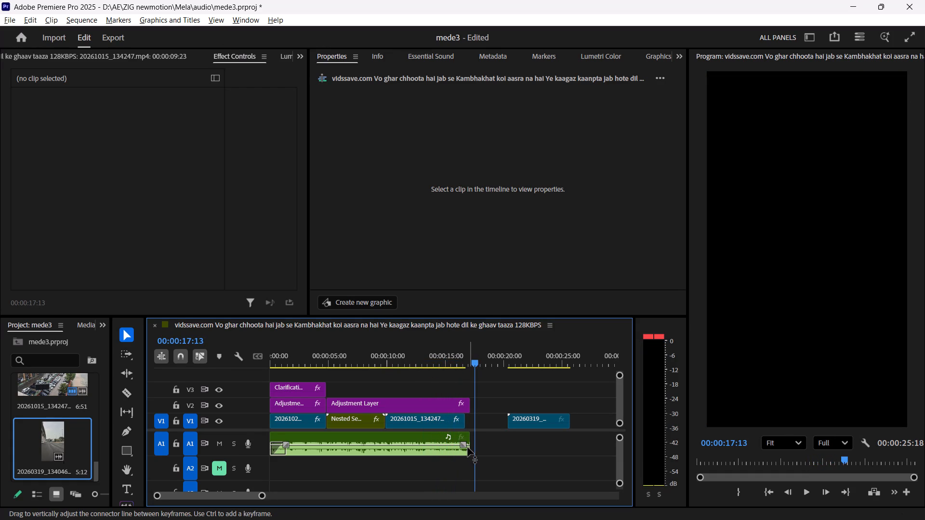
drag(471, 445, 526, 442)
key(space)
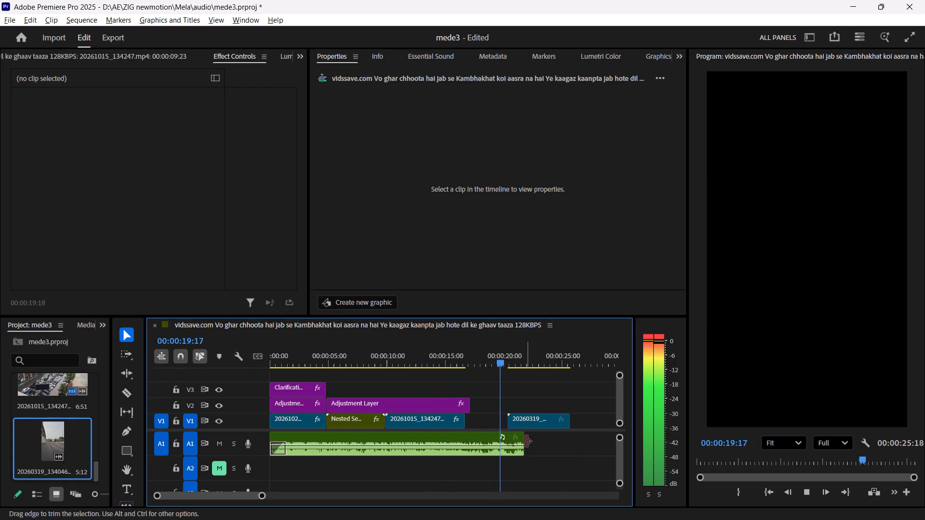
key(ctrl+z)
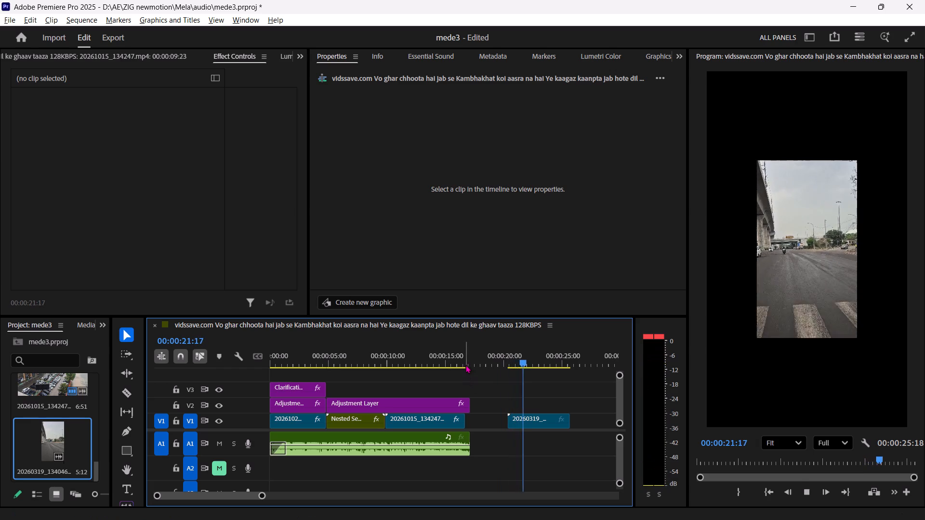
Find the cut point by playback and trim the end of the 20261015_134247.mp4 clip on V1 back to 00:00:13:07.
drag(466, 364, 360, 356)
key(space)
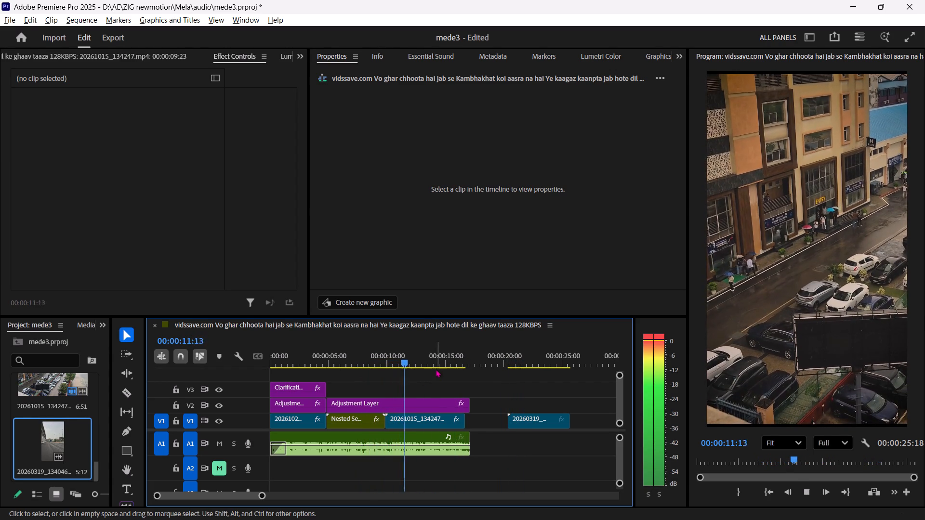
click(422, 362)
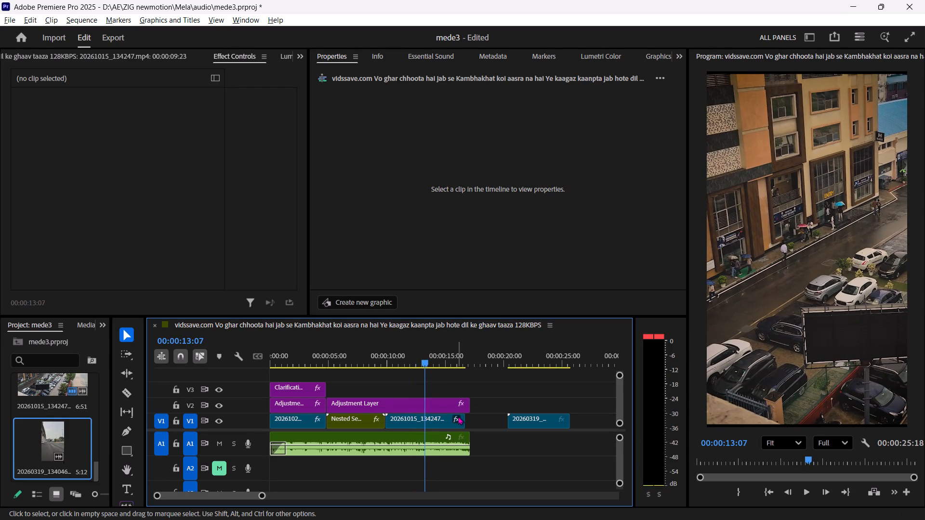
drag(464, 420, 427, 420)
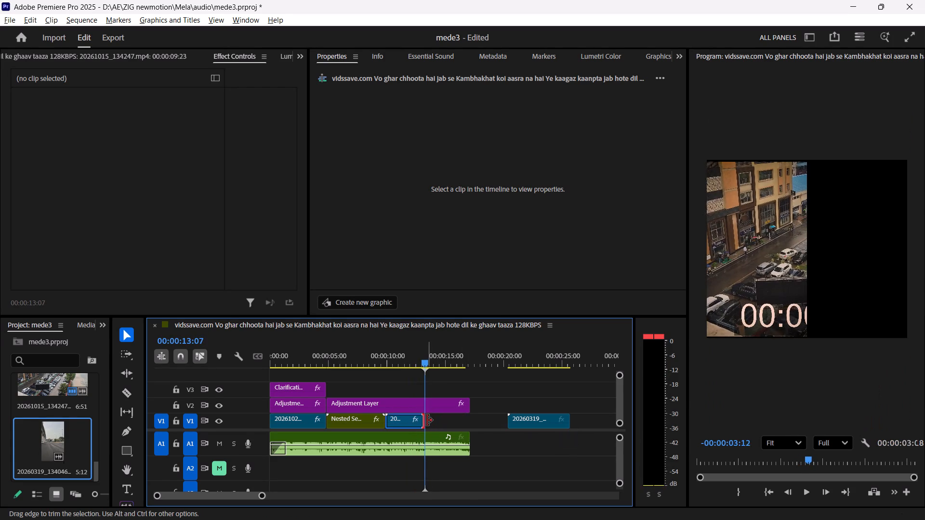
Move the 20260319_134046.mp4 clip on V1 to start at 00:00:13:07, directly after 20261015_134247.mp4, and play it.
click(512, 419)
drag(532, 425, 451, 428)
key(space)
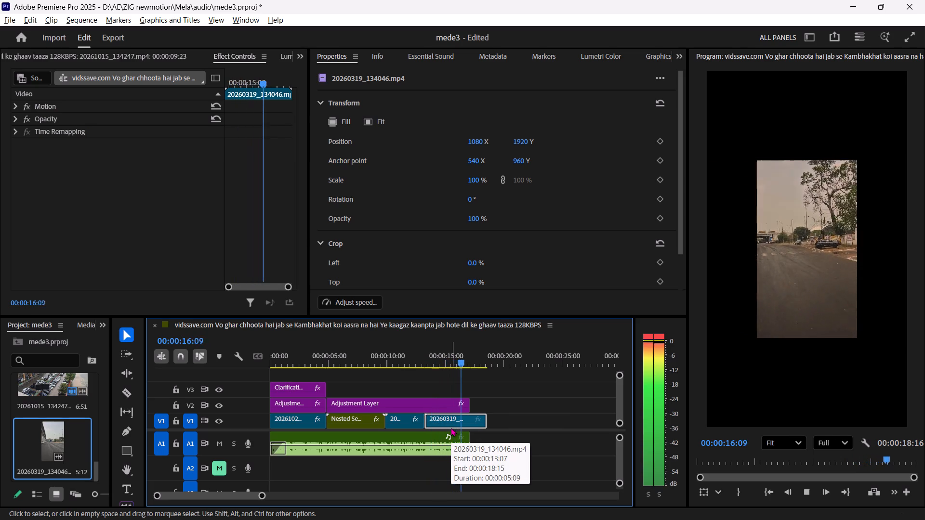
drag(464, 359, 435, 365)
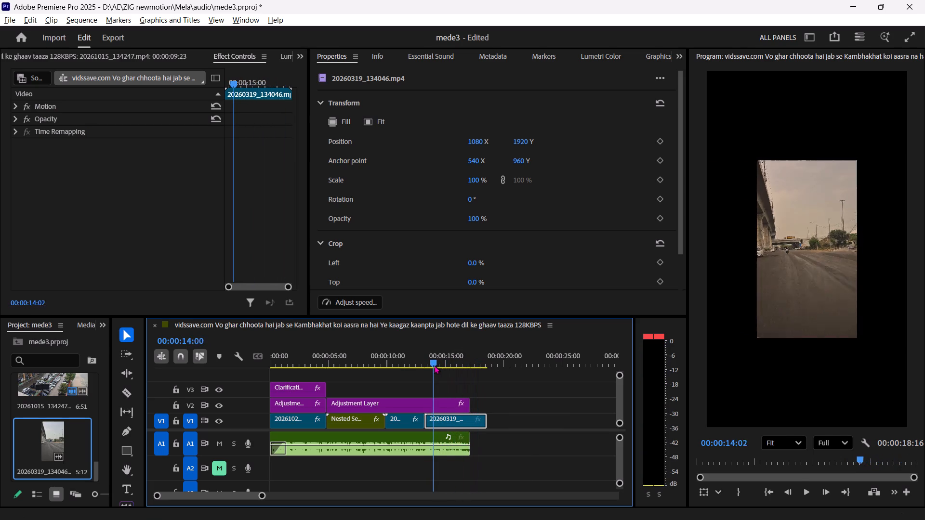
drag(435, 365, 435, 364)
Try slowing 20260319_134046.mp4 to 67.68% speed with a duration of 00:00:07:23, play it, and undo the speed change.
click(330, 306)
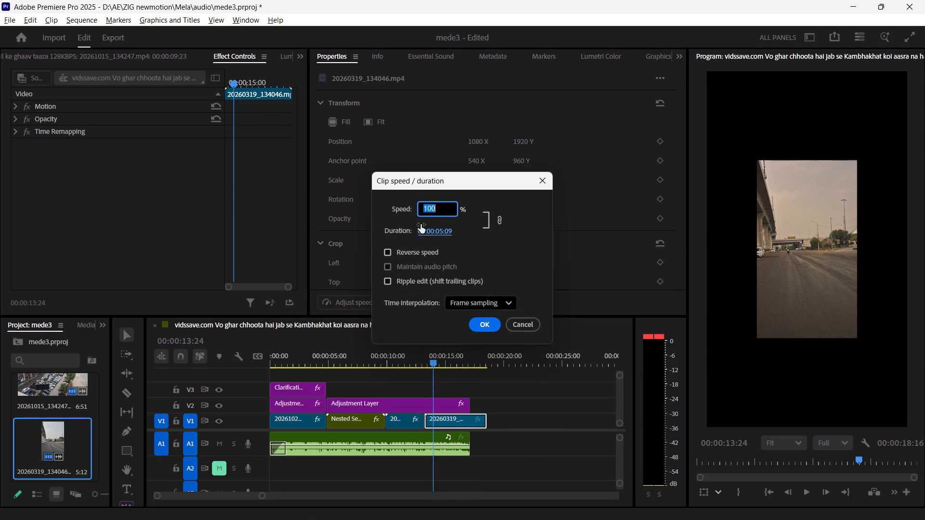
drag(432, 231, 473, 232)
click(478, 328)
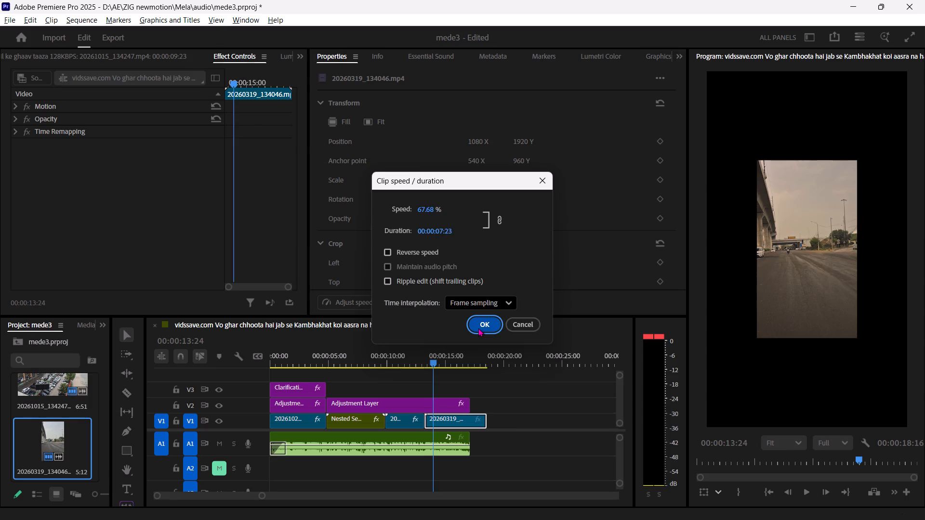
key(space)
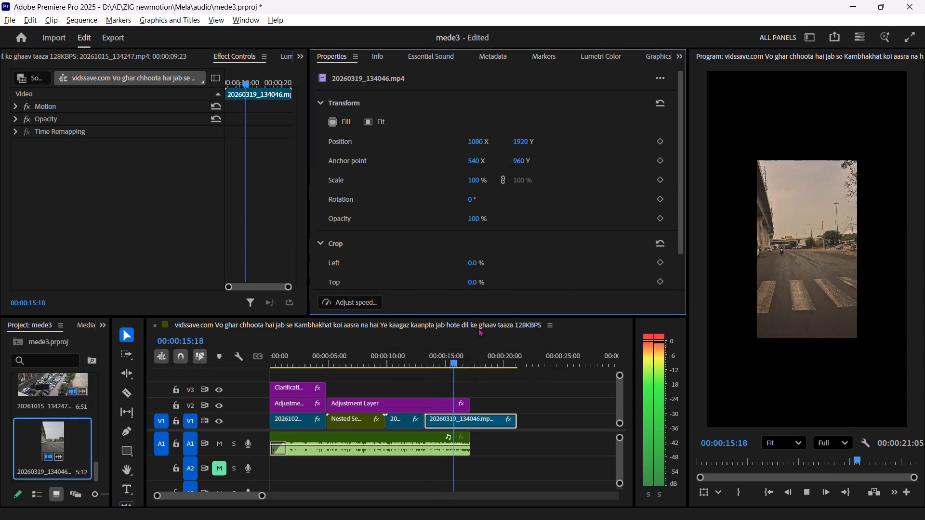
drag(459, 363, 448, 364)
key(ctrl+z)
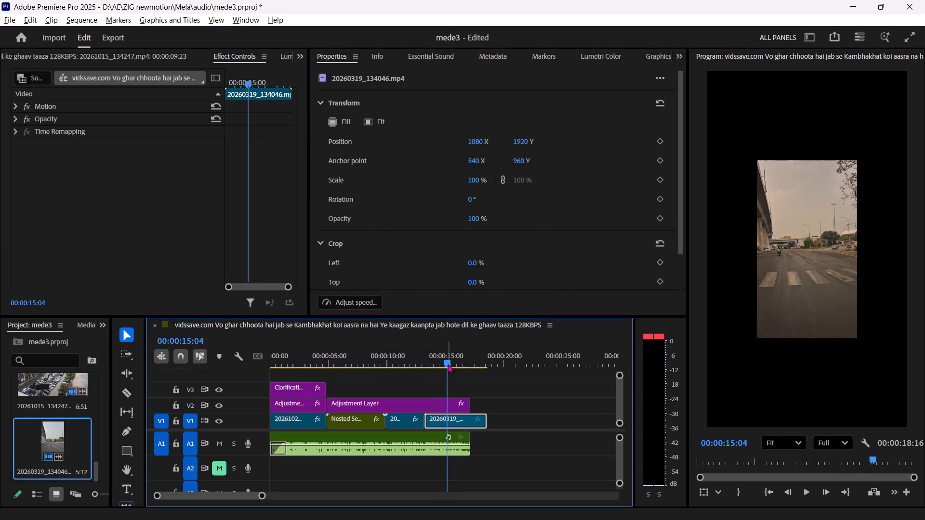
Set the speed of the 20260319_134046.mp4 clip to 90%.
click(359, 305)
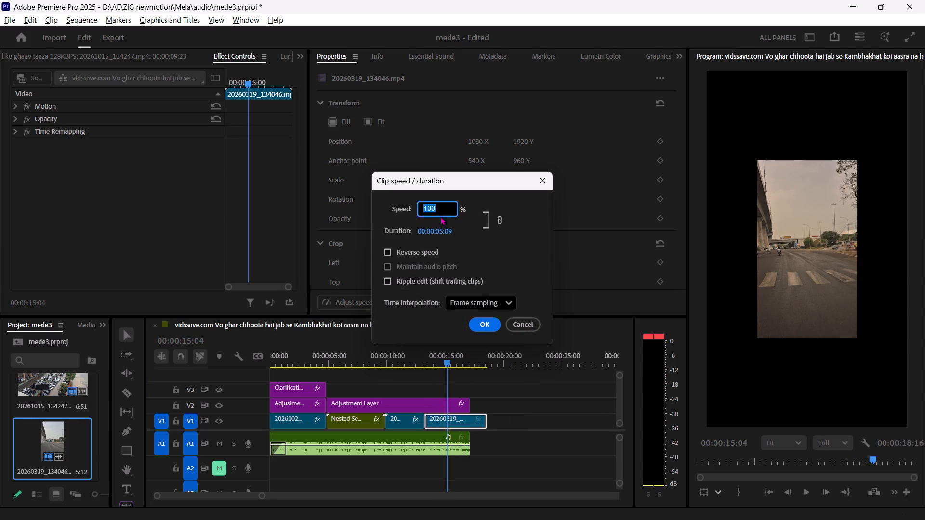
text(90)
key(Return)
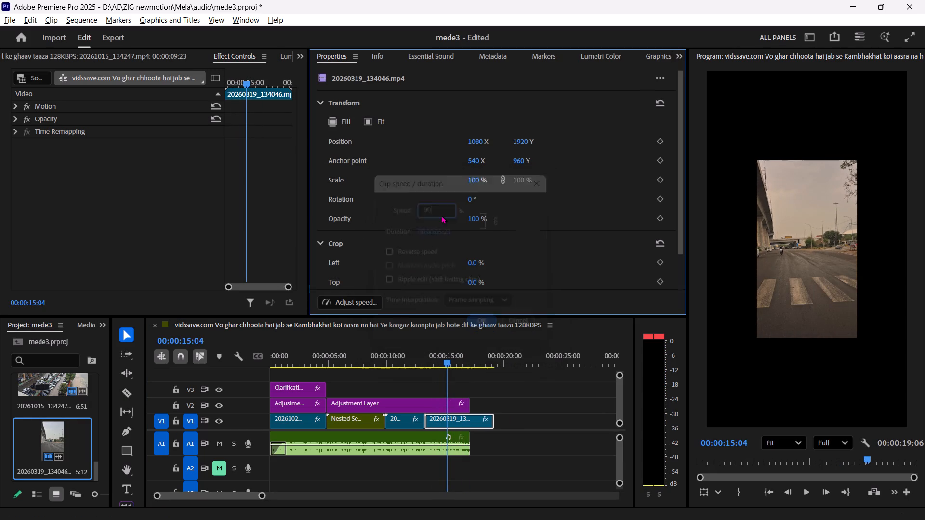
Trim the end of the 20260319_134046.mp4 clip to line up with the end of the music clip on A1.
click(469, 364)
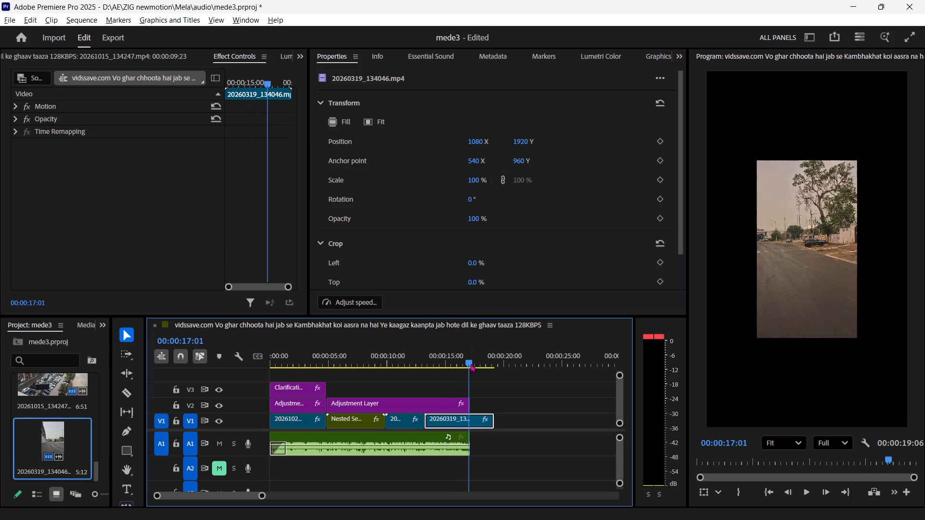
drag(493, 419, 479, 419)
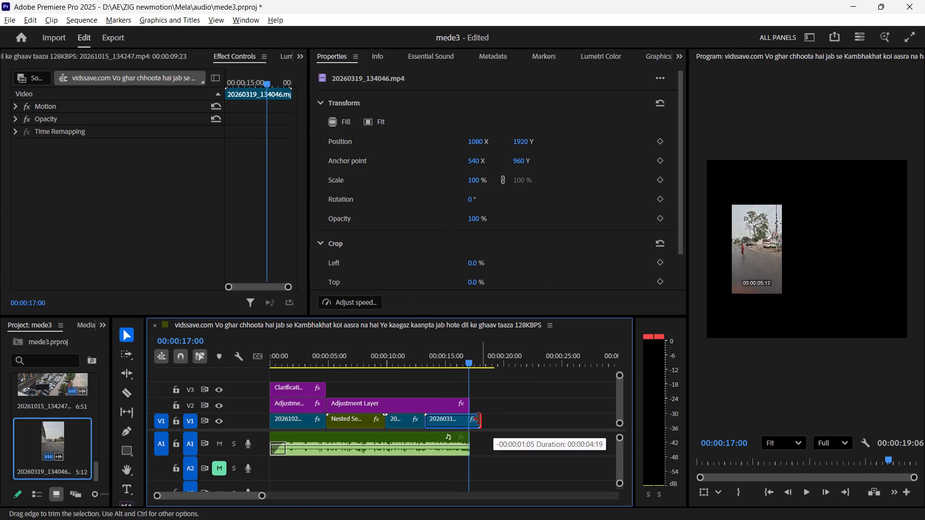
drag(479, 419, 470, 419)
Set the scale of the 20260319_134046.mp4 clip to 200% so it fills the frame, and play back the result.
drag(451, 359, 435, 361)
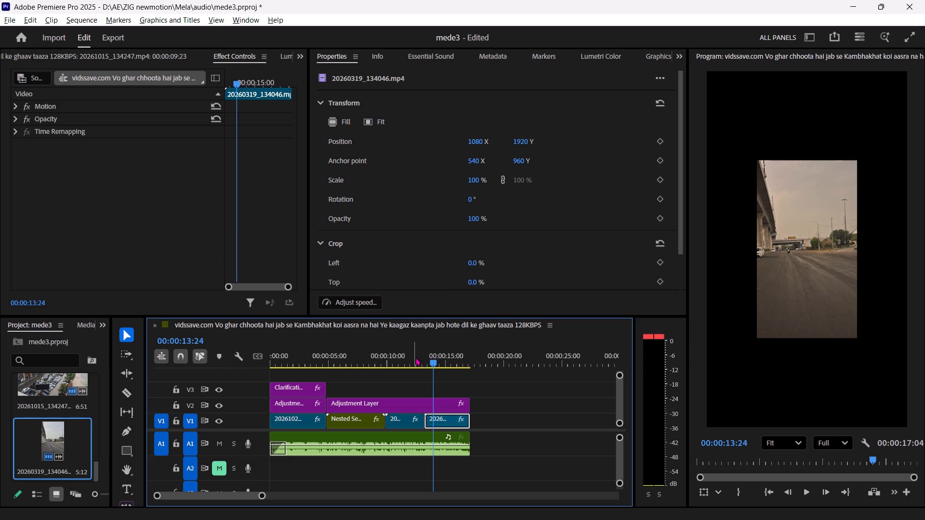
drag(415, 362, 442, 362)
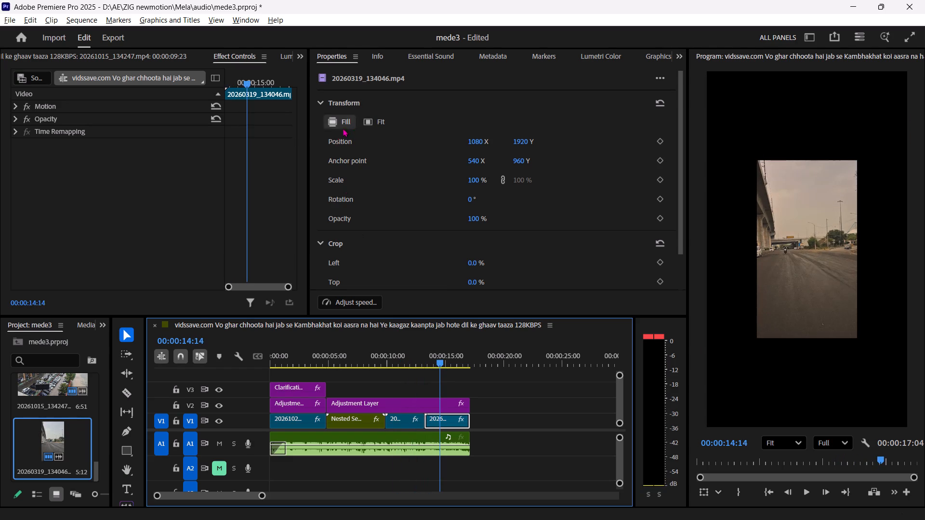
drag(471, 181, 523, 177)
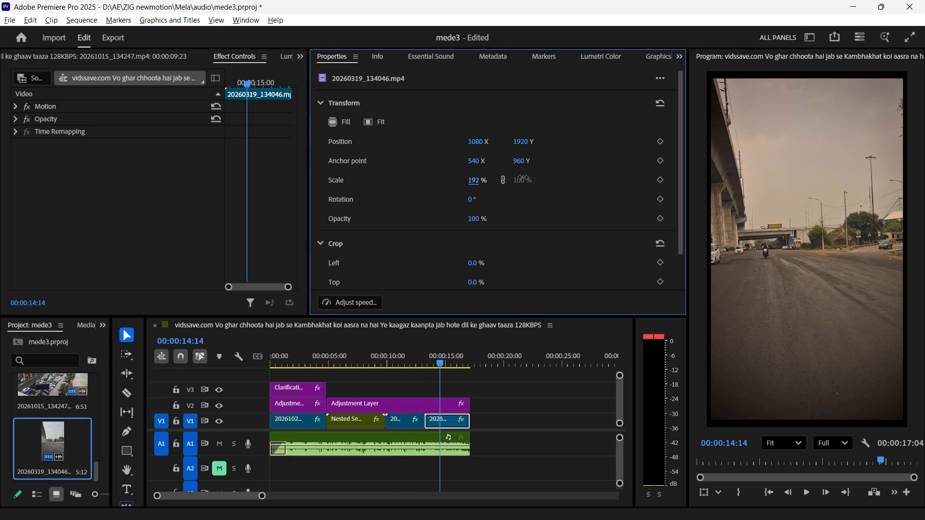
drag(523, 177, 530, 180)
key(space)
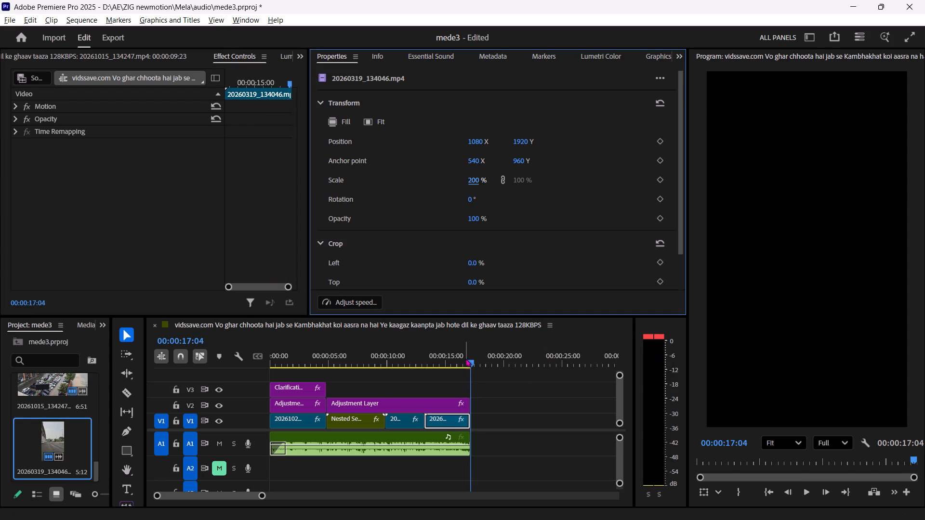
drag(462, 364, 225, 363)
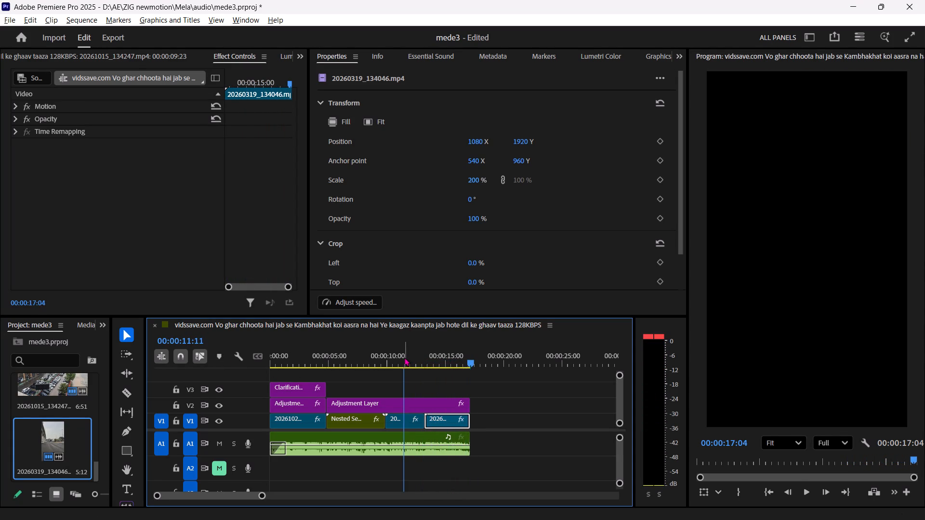
Reframe the 20261015_134247.mp4 clip by setting its scale to 178% and its X position to 2744.
click(405, 357)
click(403, 426)
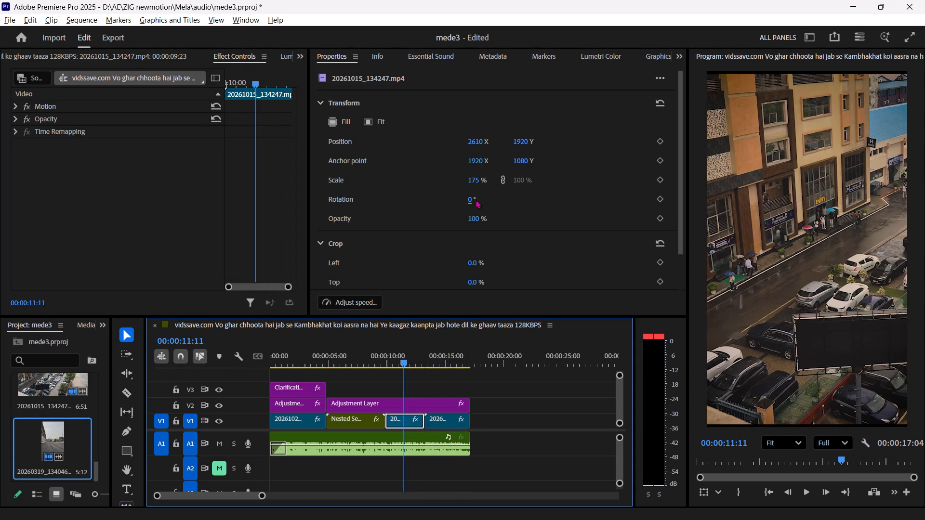
drag(478, 182, 483, 183)
drag(476, 142, 506, 144)
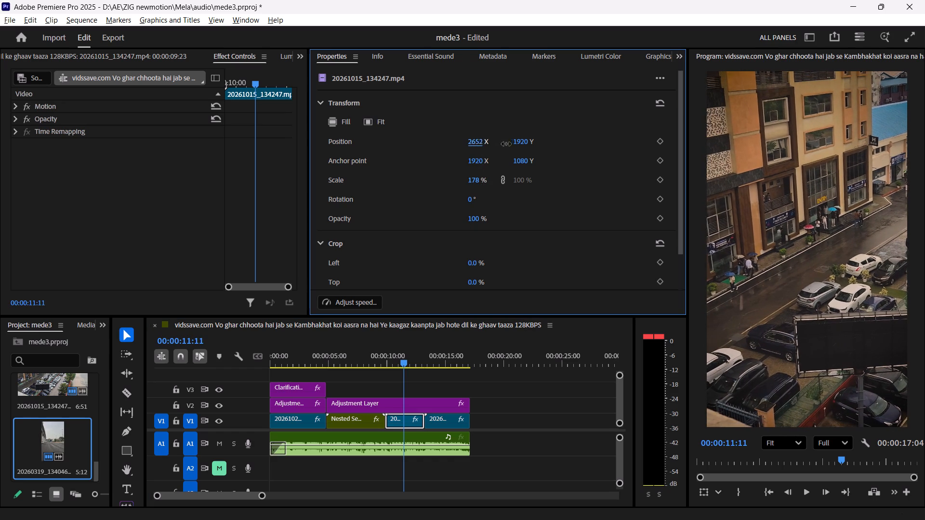
drag(506, 144, 565, 148)
Play the sequence from near its start through the first cut on V1 to check the edit against the music.
drag(330, 363, 277, 364)
key(space)
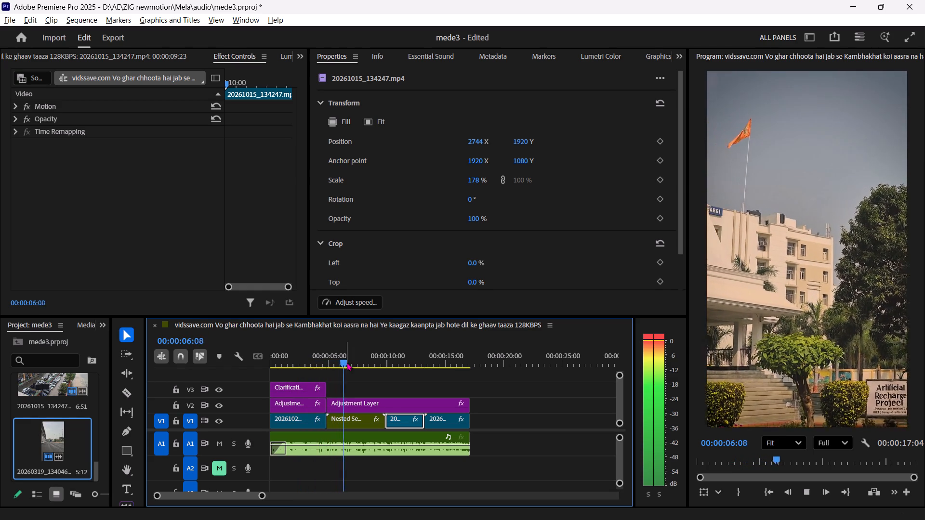
drag(347, 362, 351, 363)
Save the project.
key(ctrl+s)
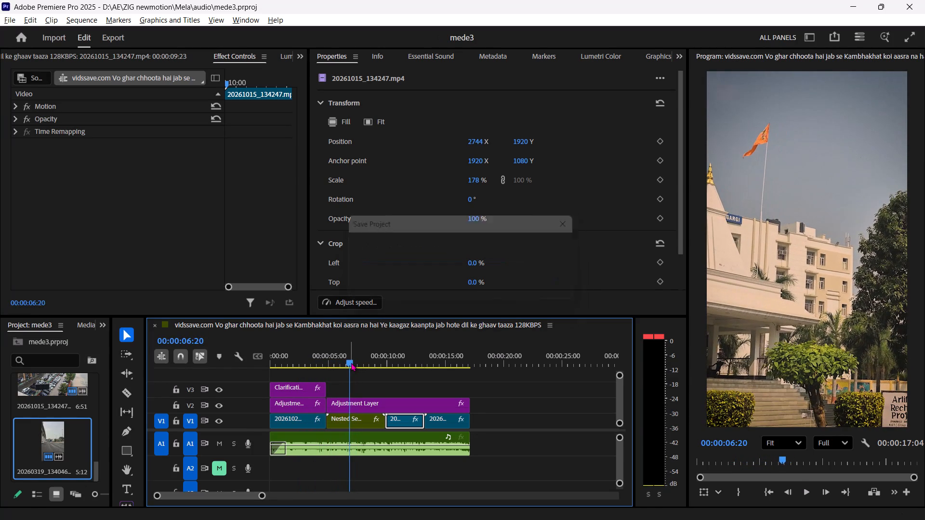
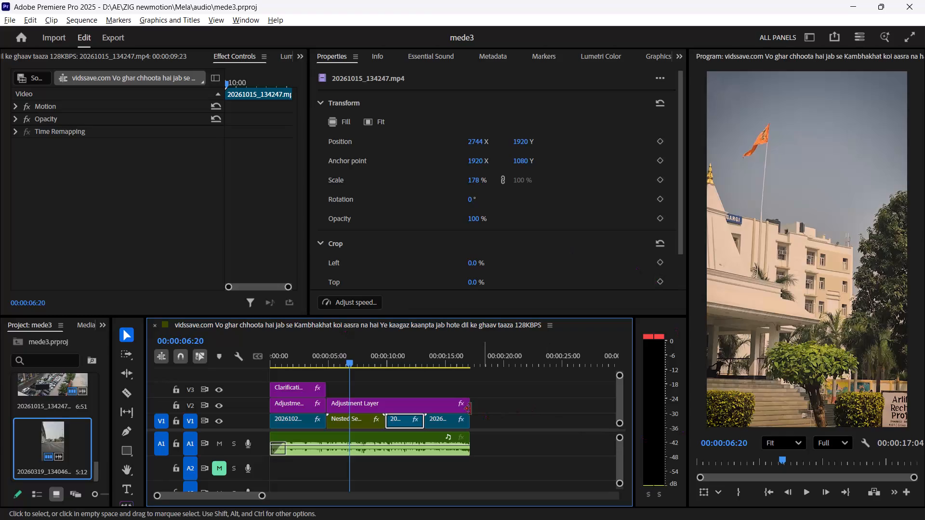
Play the sequence through to its end, and replay it from the beginning several times to review the cuts against the music.
key(space)
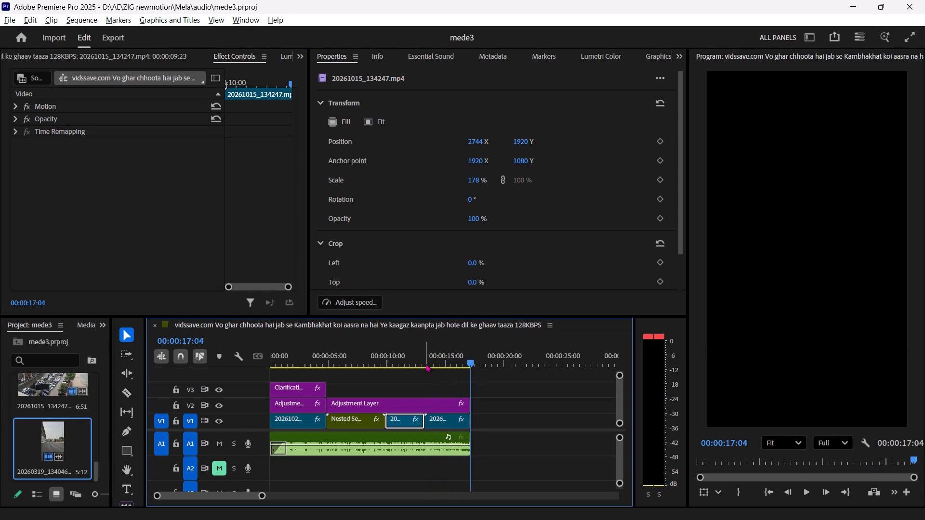
drag(437, 361, 198, 377)
key(space)
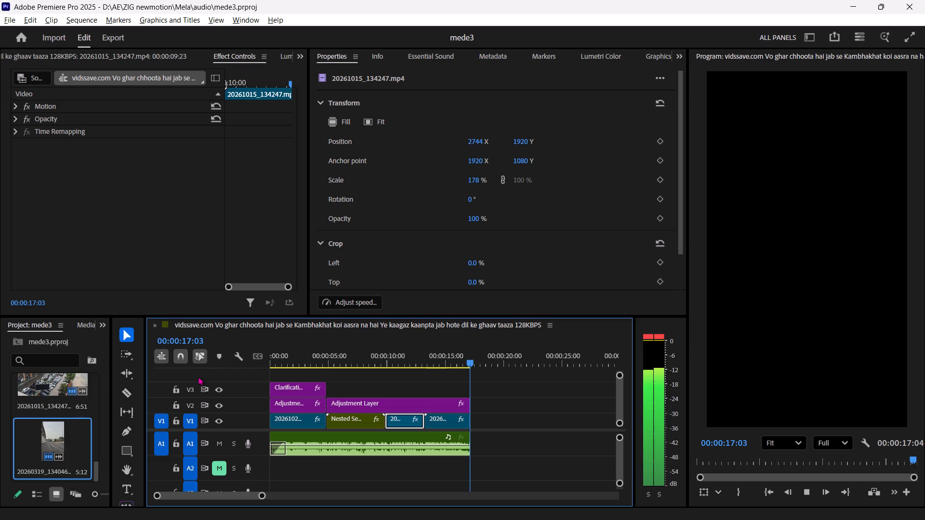
drag(285, 363, 241, 360)
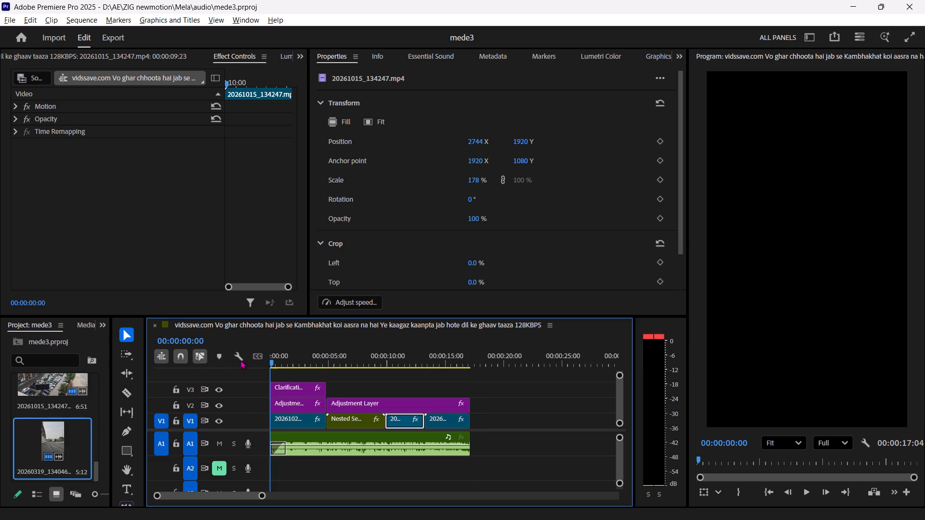
drag(241, 360, 235, 359)
key(space)
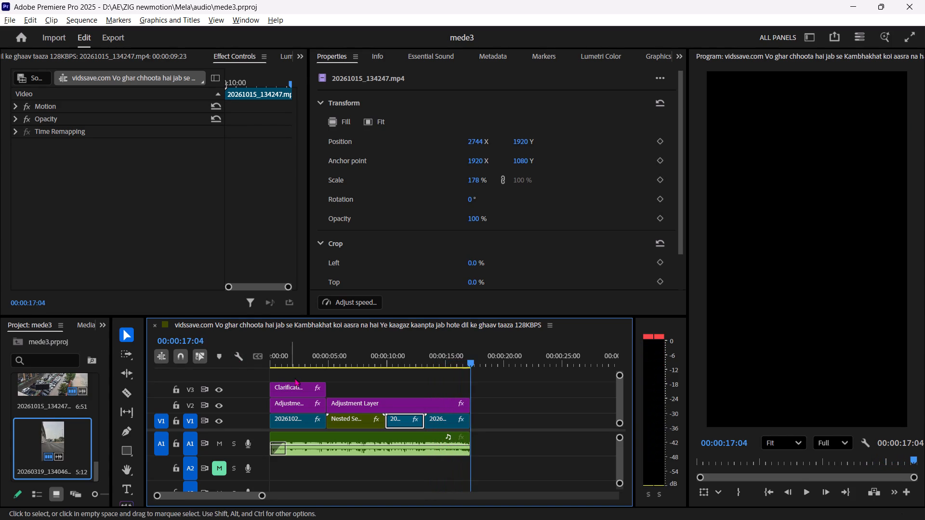
drag(304, 363, 251, 358)
key(space)
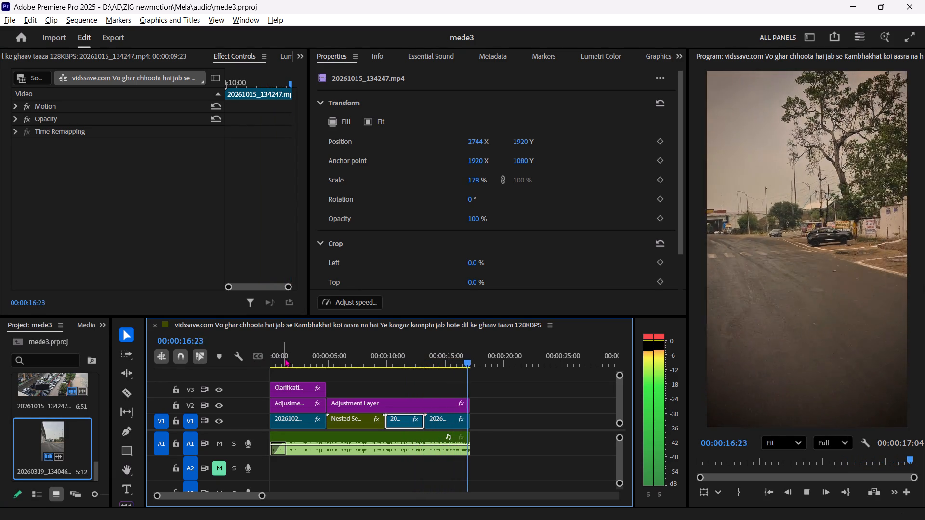
drag(287, 359, 246, 355)
key(space)
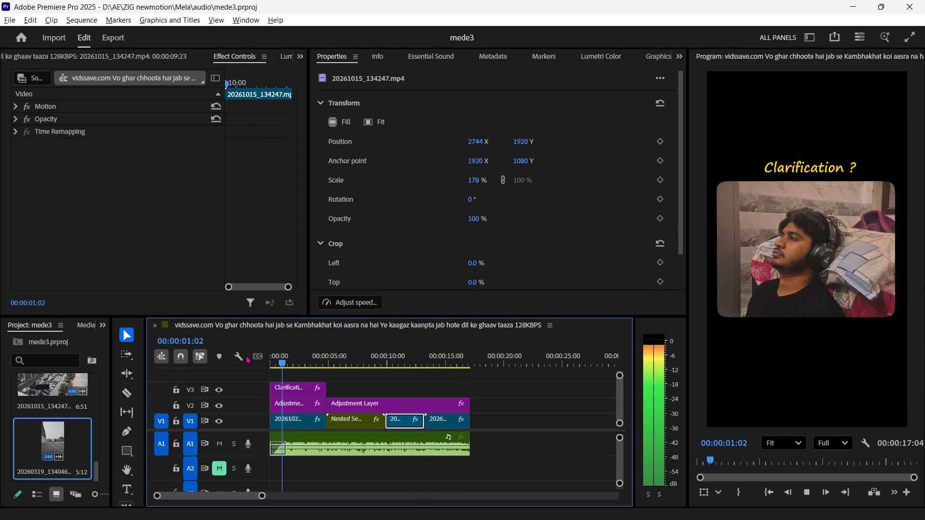
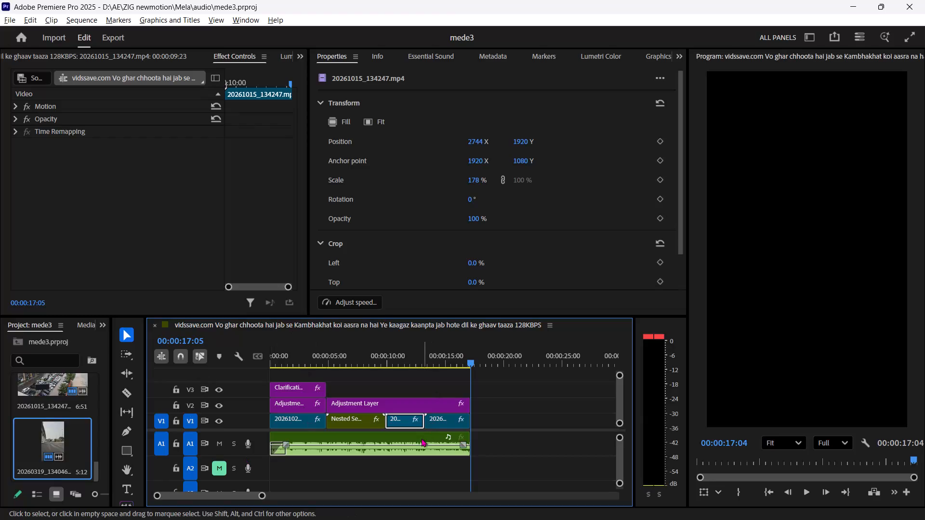
Replay the sequence from the beginning to review its ending, stopping around 00:00:16:02.
drag(414, 362, 243, 358)
key(space)
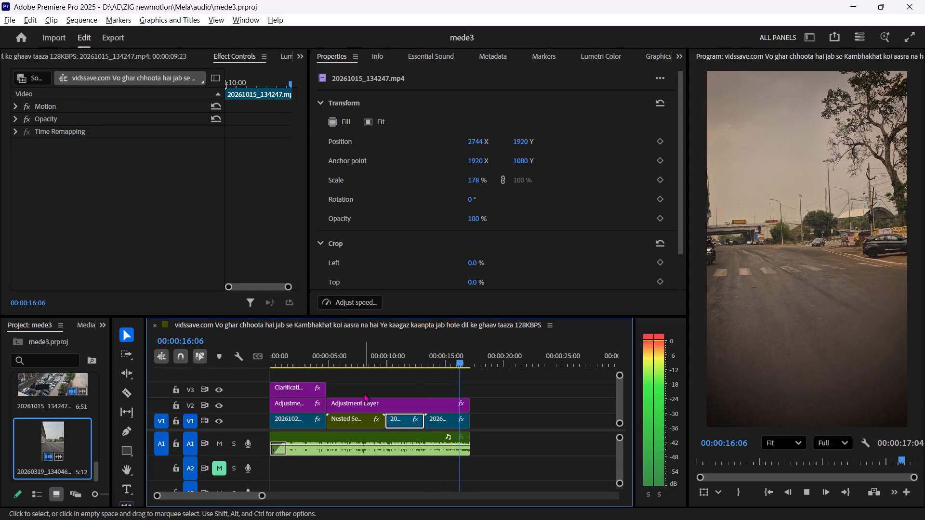
click(459, 363)
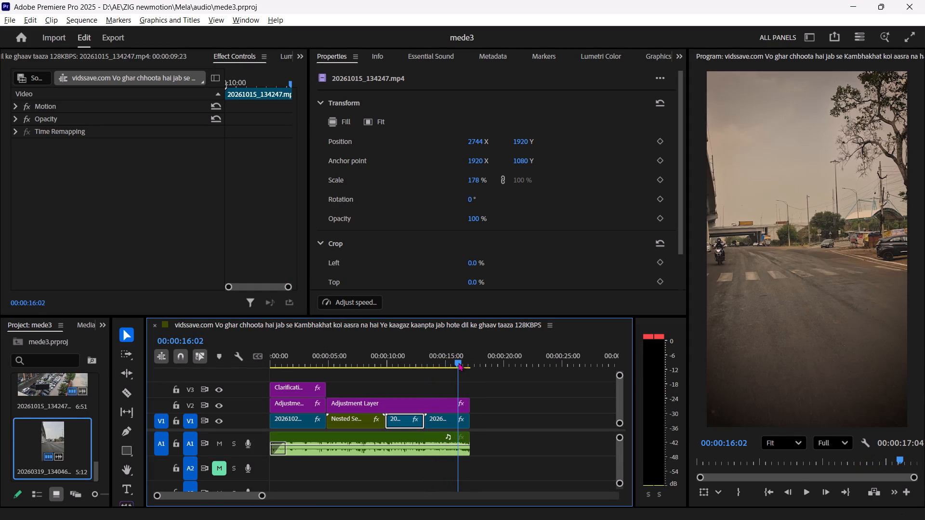
Lengthen the fade-out at the end of the music clip on A1 and play back the ending.
click(451, 445)
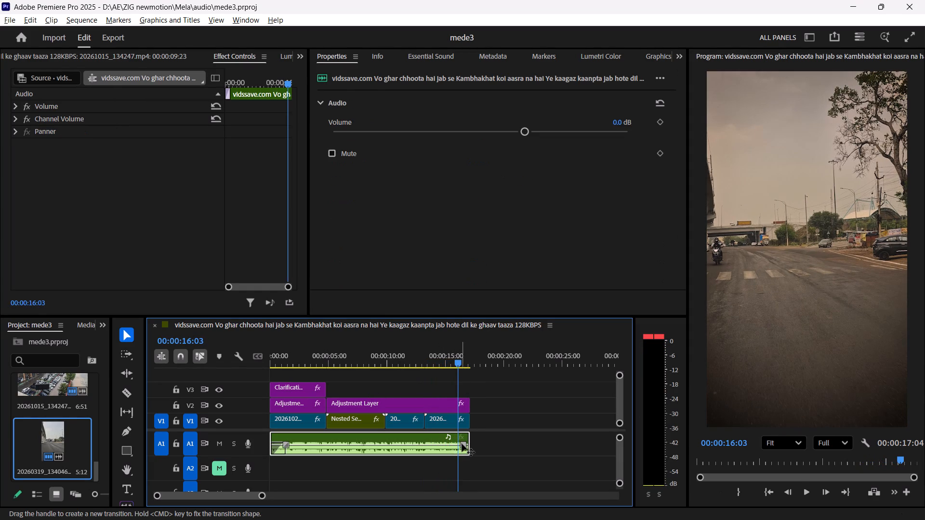
drag(464, 444, 454, 456)
key(space)
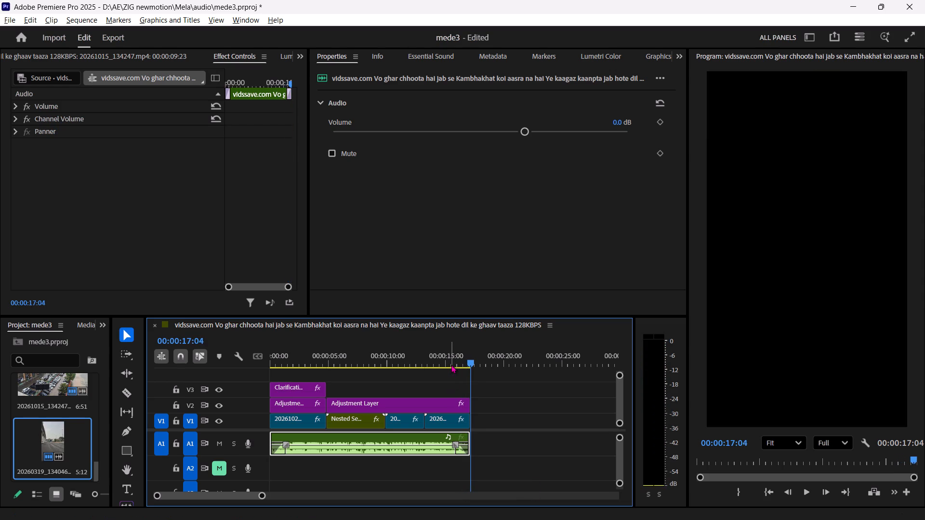
click(451, 364)
key(space)
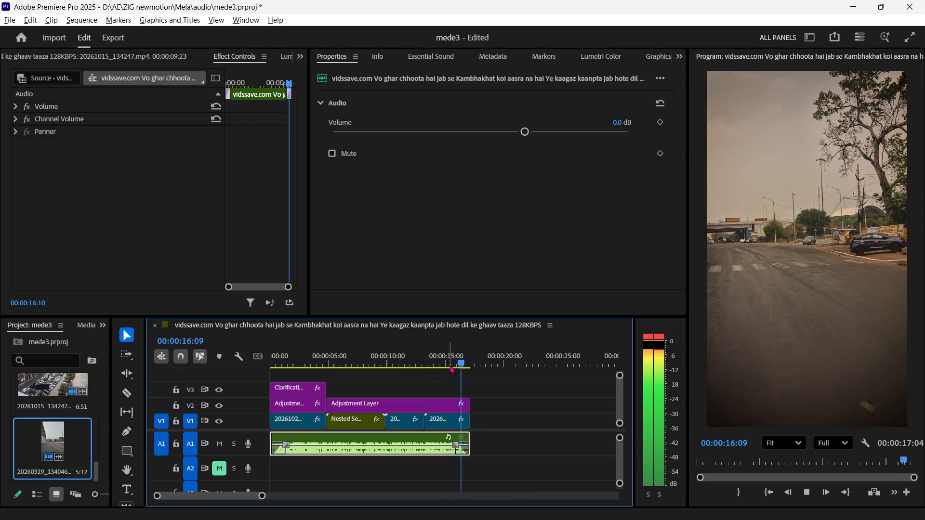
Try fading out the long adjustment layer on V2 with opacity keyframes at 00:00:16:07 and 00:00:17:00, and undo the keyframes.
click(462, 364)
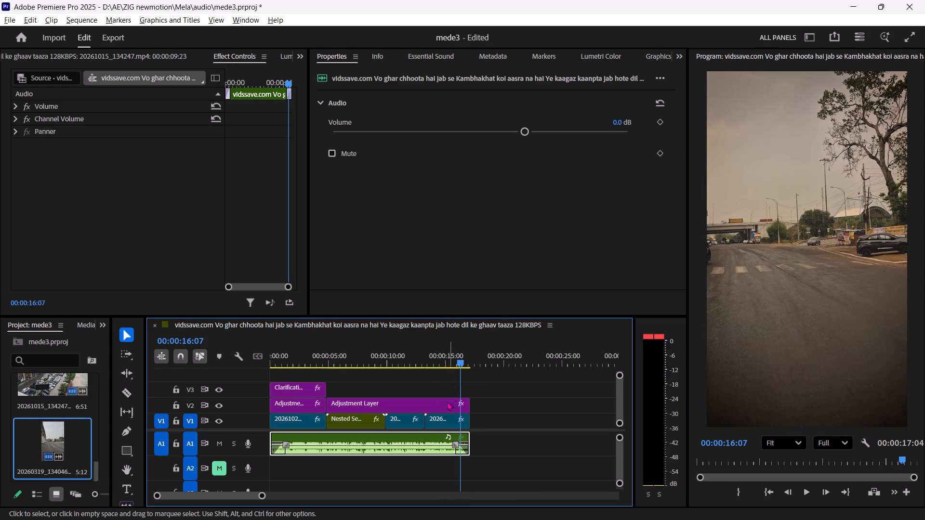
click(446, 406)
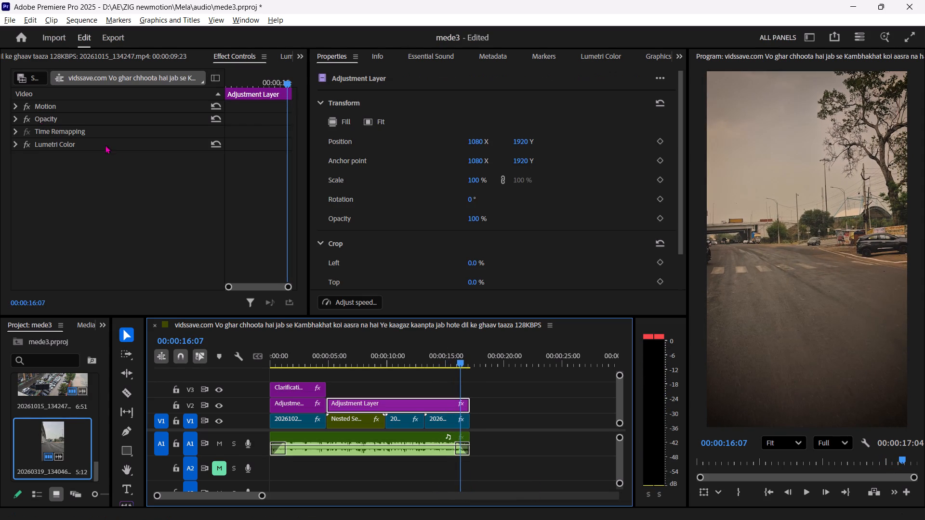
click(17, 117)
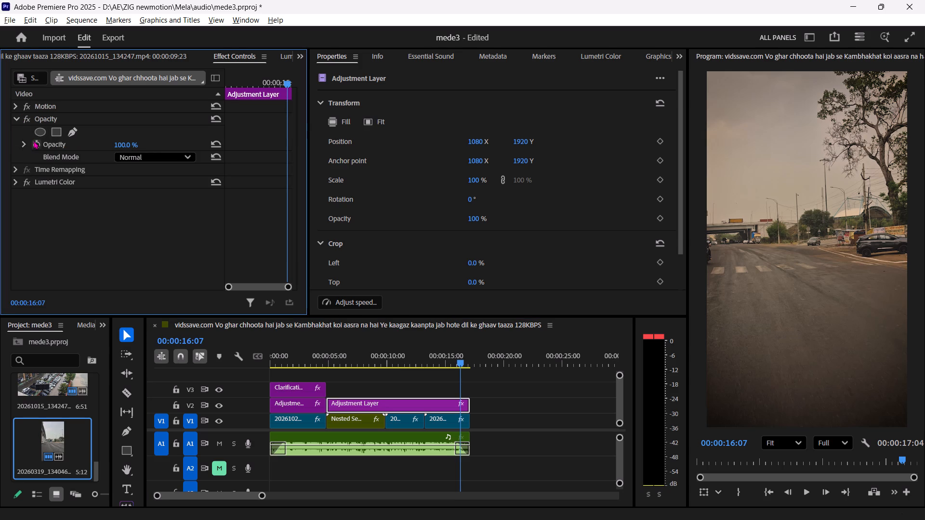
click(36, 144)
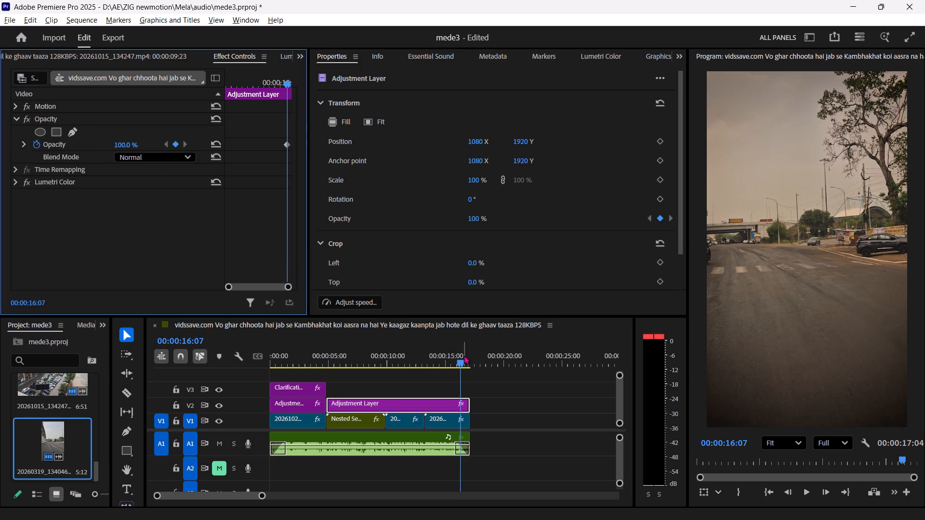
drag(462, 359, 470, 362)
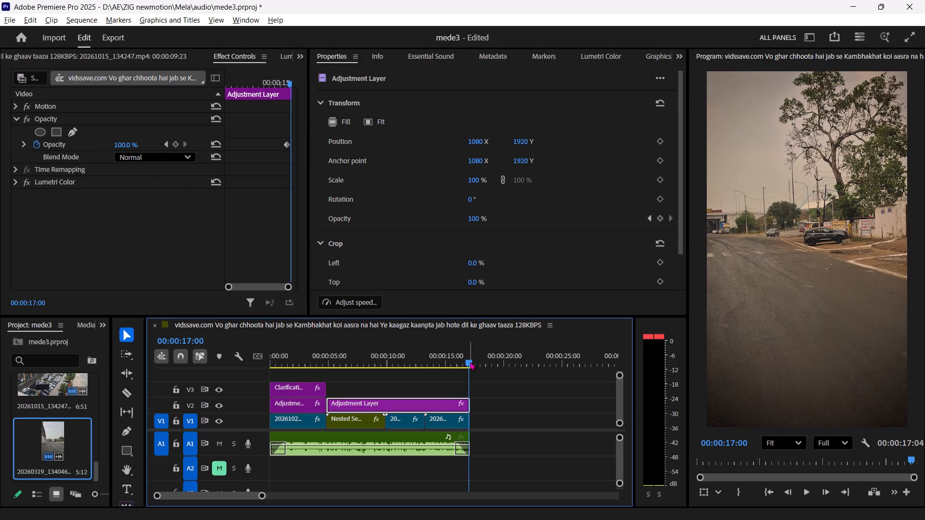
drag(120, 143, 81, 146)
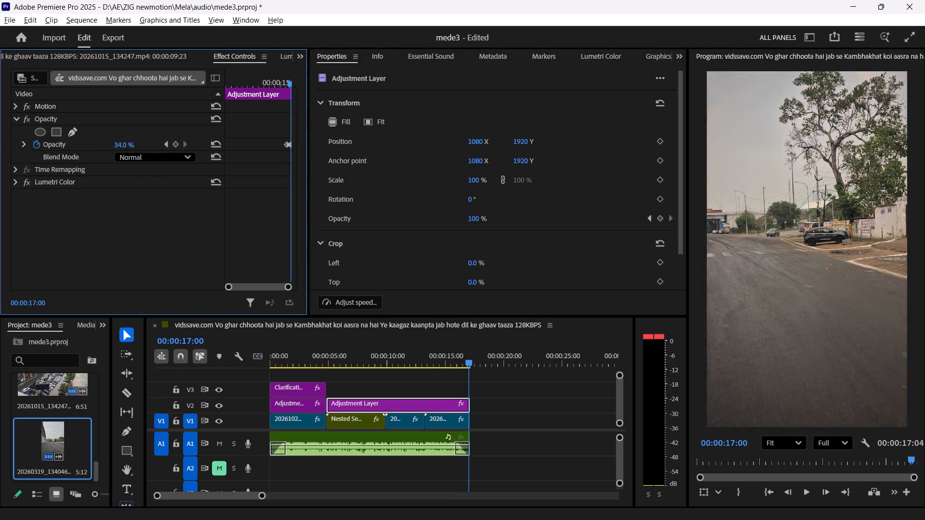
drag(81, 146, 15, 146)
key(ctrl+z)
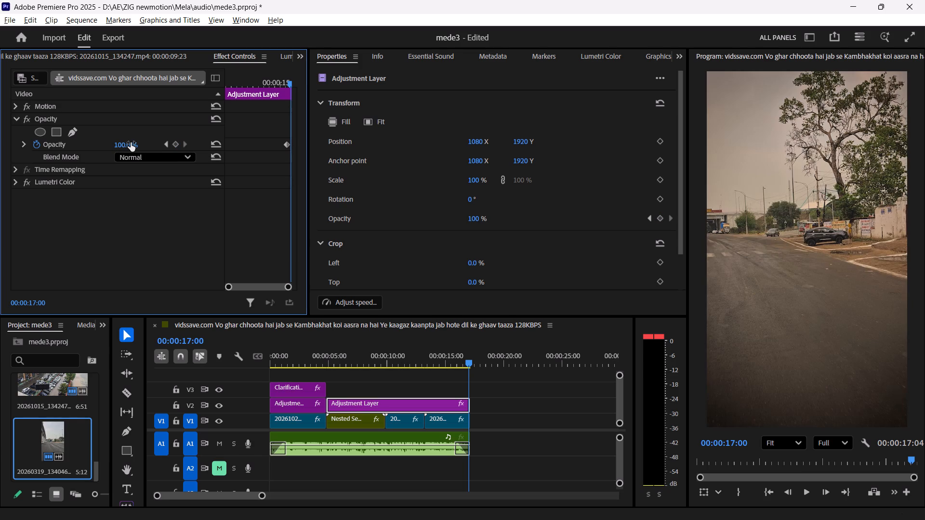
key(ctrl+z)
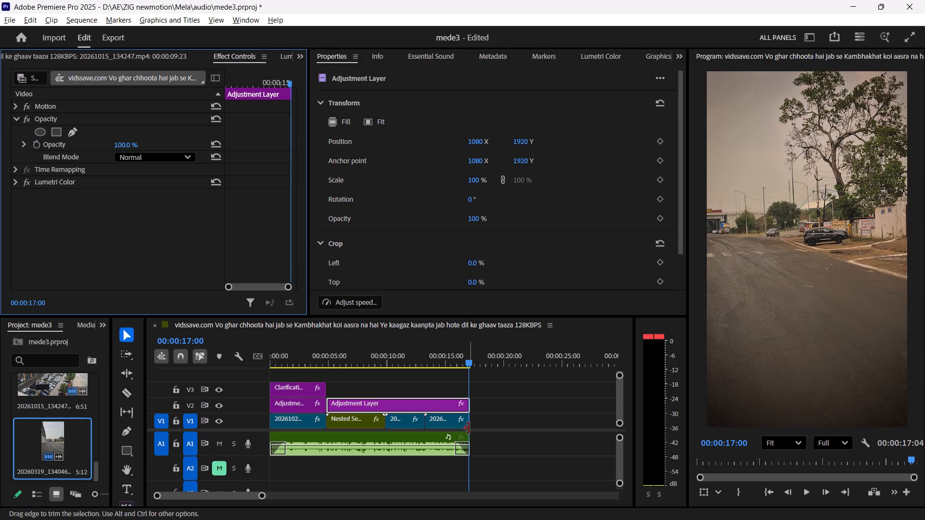
Keyframe the opacity of the last V1 clip, 20260319_134046.mp4, to fade from 100% down to 7% at 00:00:17:00.
click(463, 426)
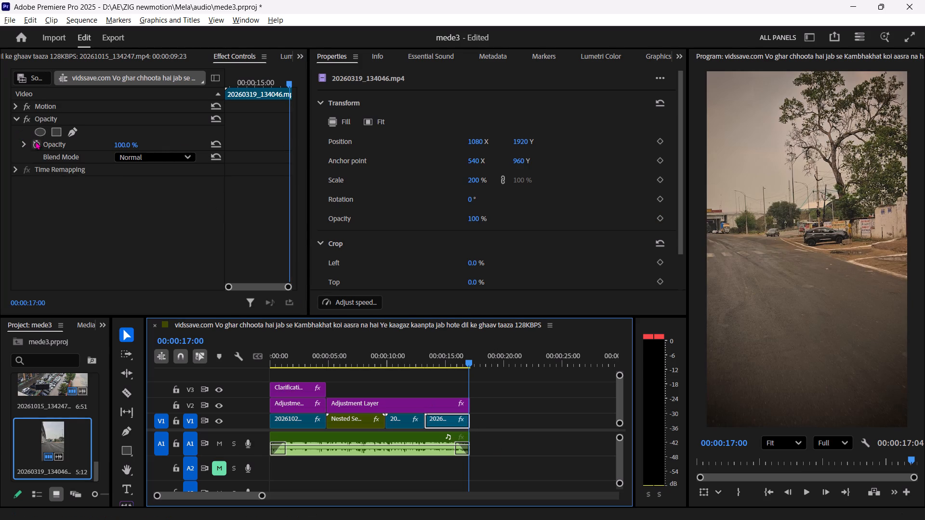
click(36, 141)
drag(288, 144, 252, 147)
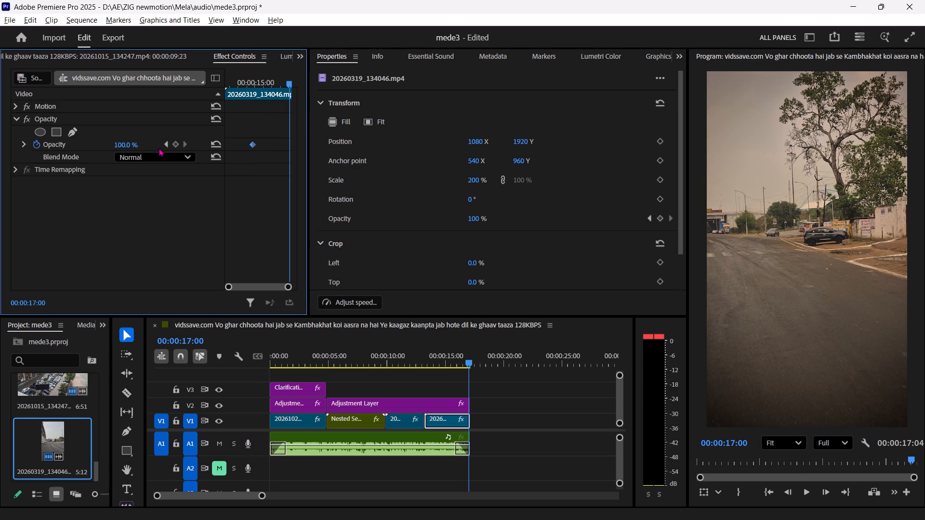
drag(136, 144, 82, 150)
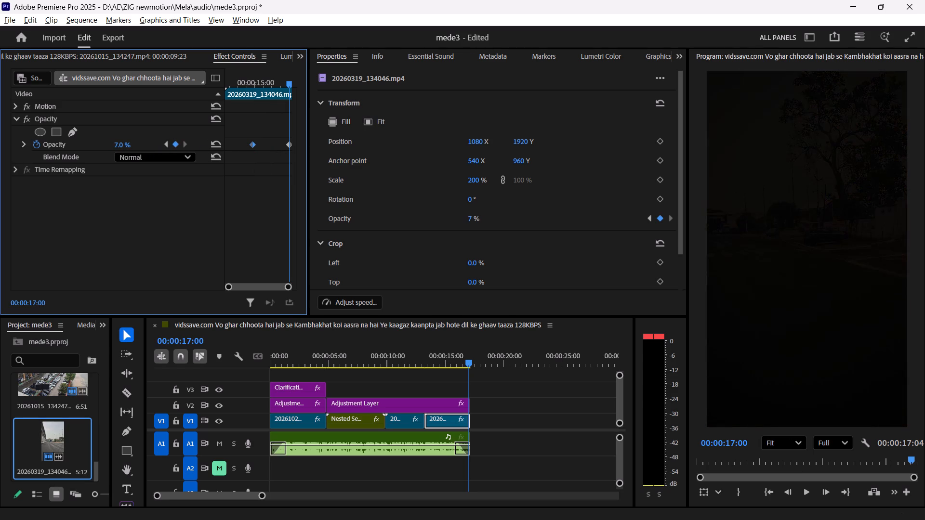
drag(82, 150, 84, 151)
Move the last clip's 100% opacity keyframe later to about 00:00:15:16 and play back the fade.
drag(467, 358, 447, 361)
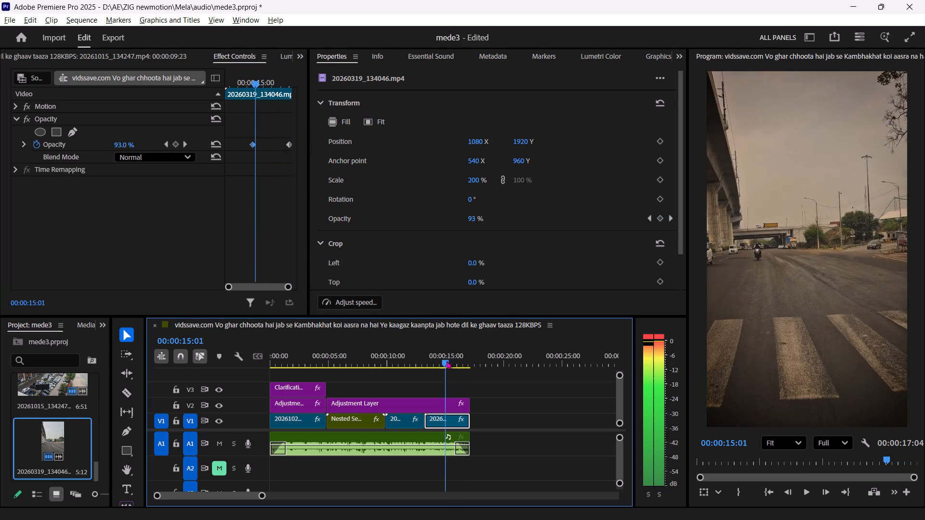
drag(447, 361, 445, 361)
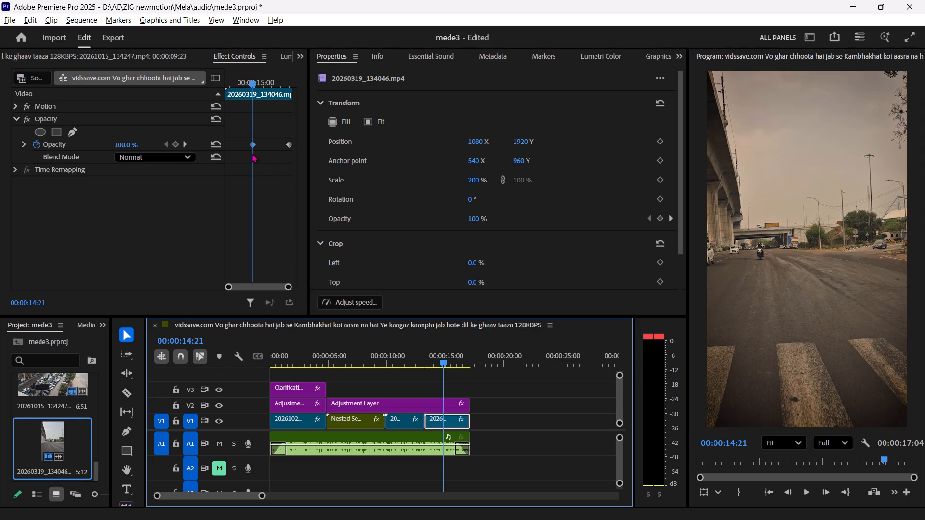
drag(252, 144, 267, 143)
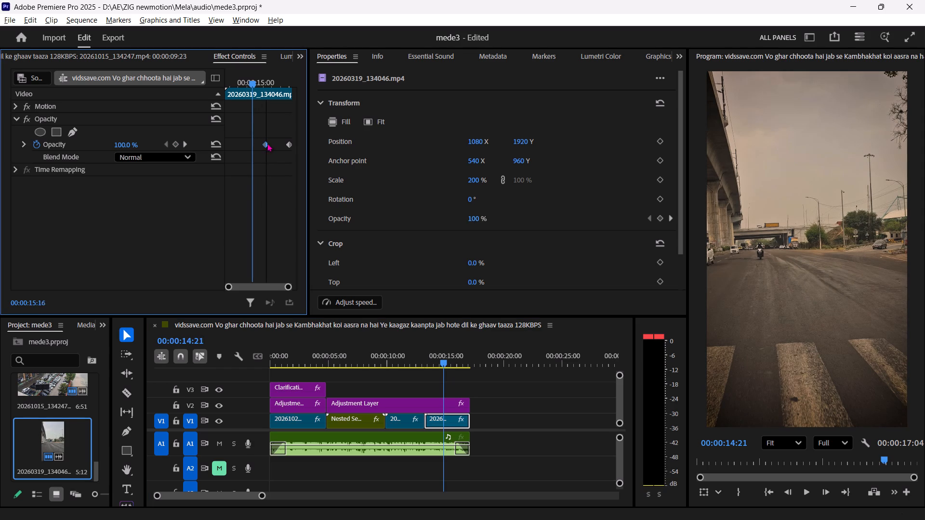
drag(267, 143, 268, 143)
key(space)
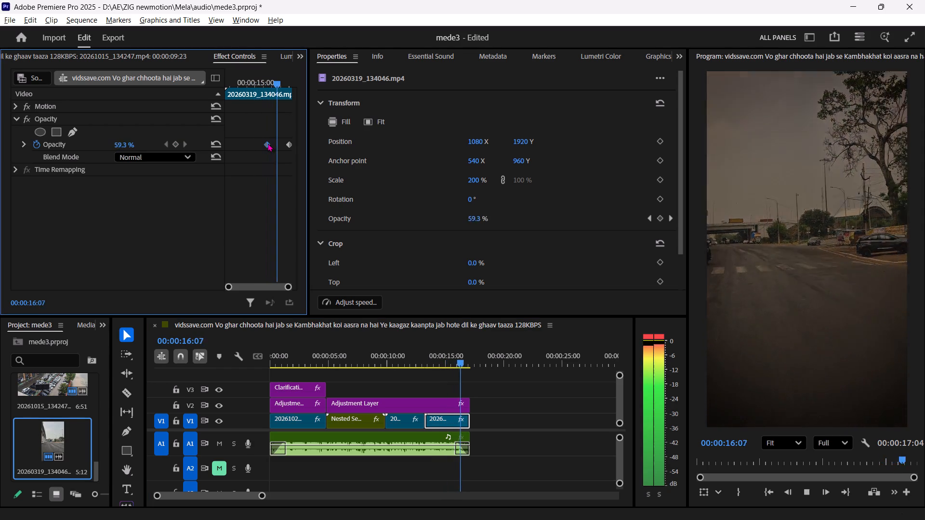
Replay the full sequence from the beginning several times to review the cuts and the closing fade with the music.
drag(353, 363, 223, 352)
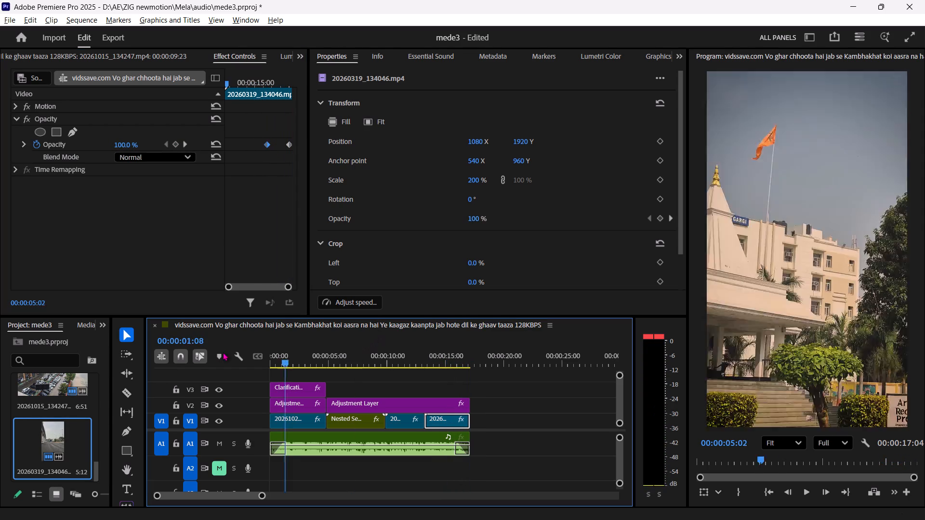
drag(223, 352, 189, 345)
key(space)
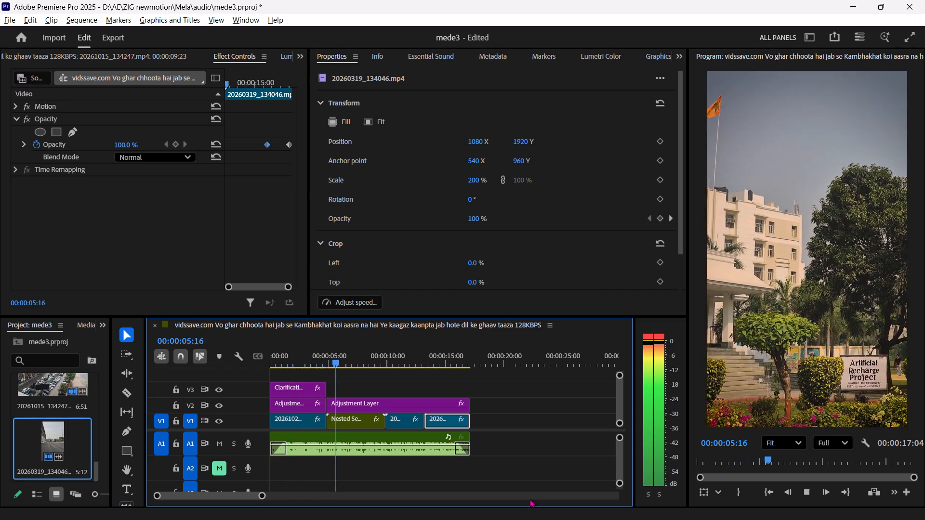
drag(311, 367, 298, 362)
drag(298, 362, 165, 332)
key(space)
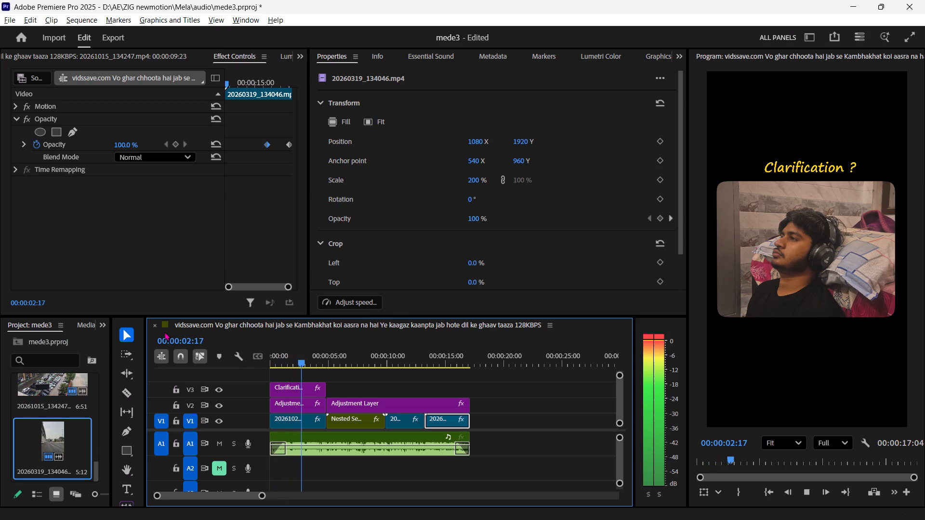
key(space)
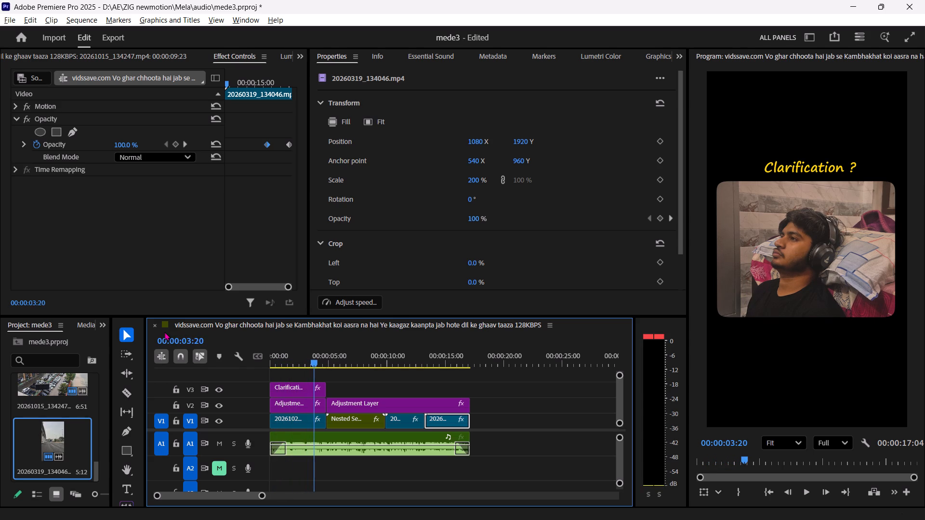
key(space)
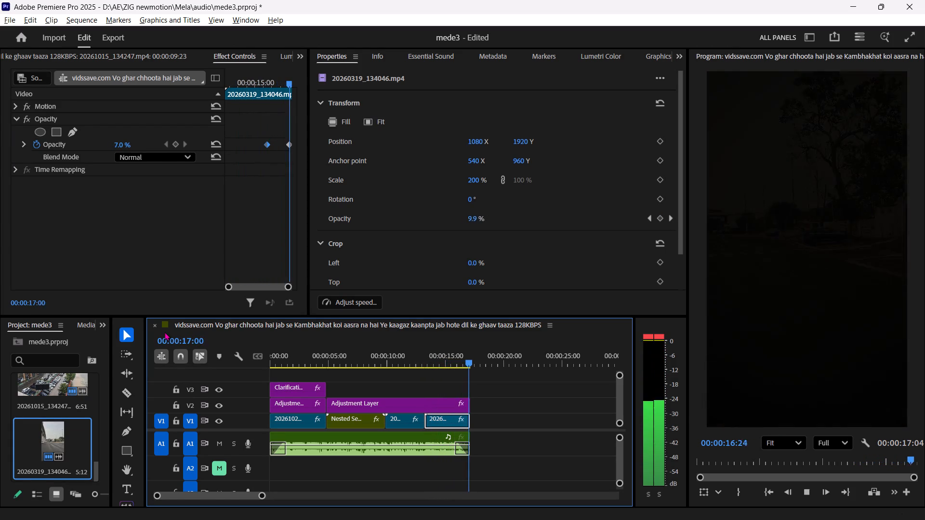
drag(282, 367, 234, 363)
key(space)
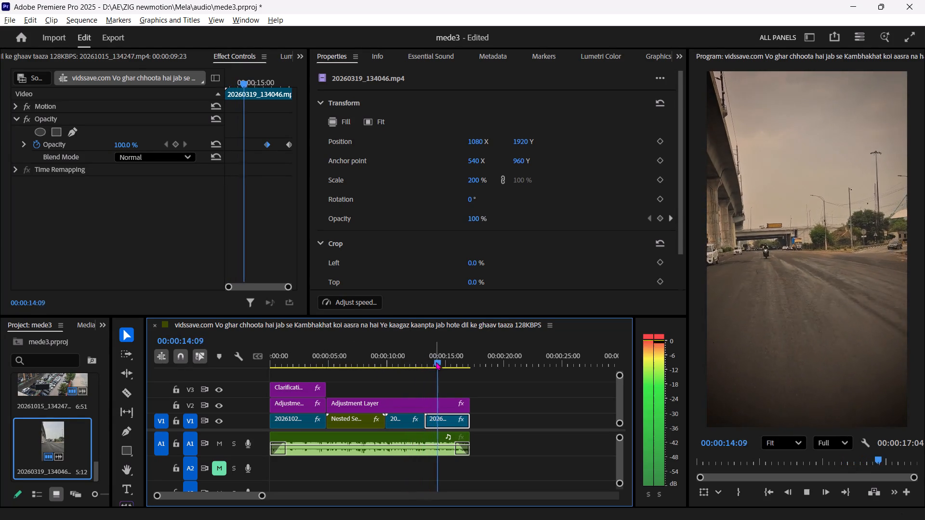
Return the playhead to the start of the sequence and save the project.
drag(436, 361, 229, 363)
key(ctrl+s)
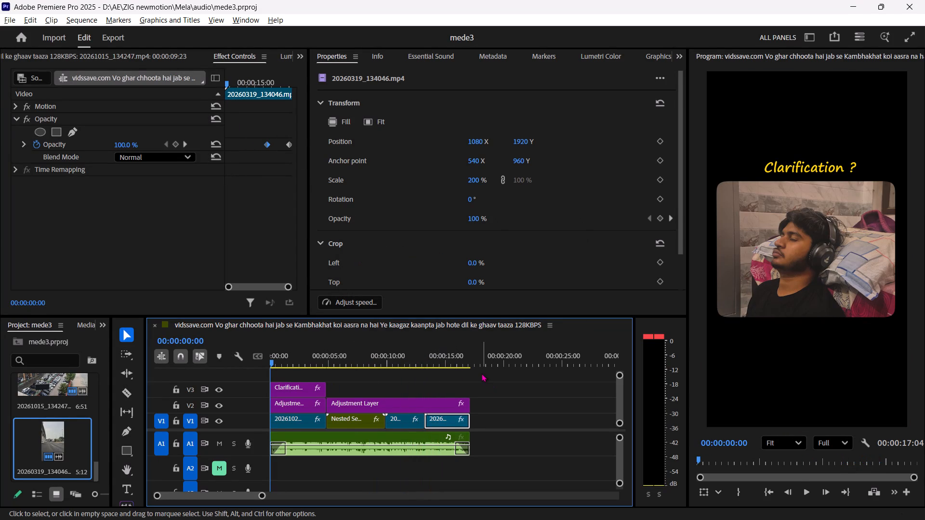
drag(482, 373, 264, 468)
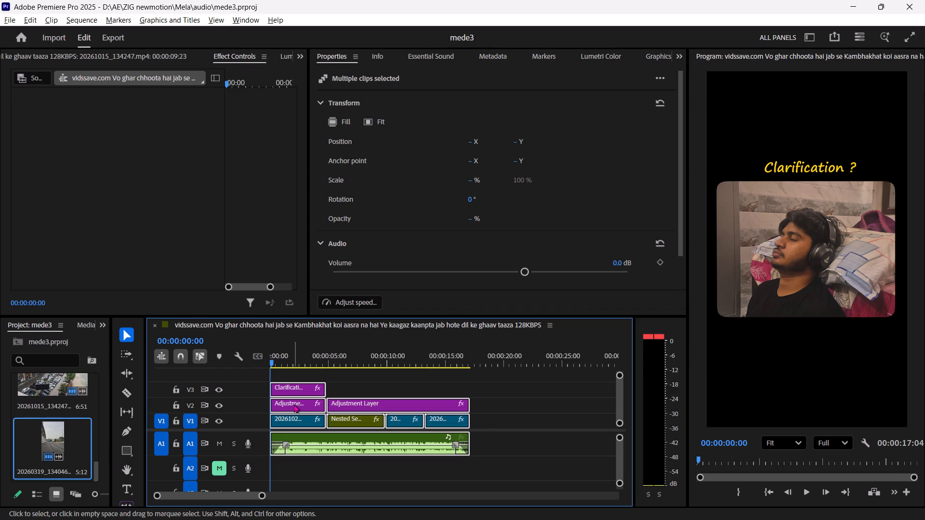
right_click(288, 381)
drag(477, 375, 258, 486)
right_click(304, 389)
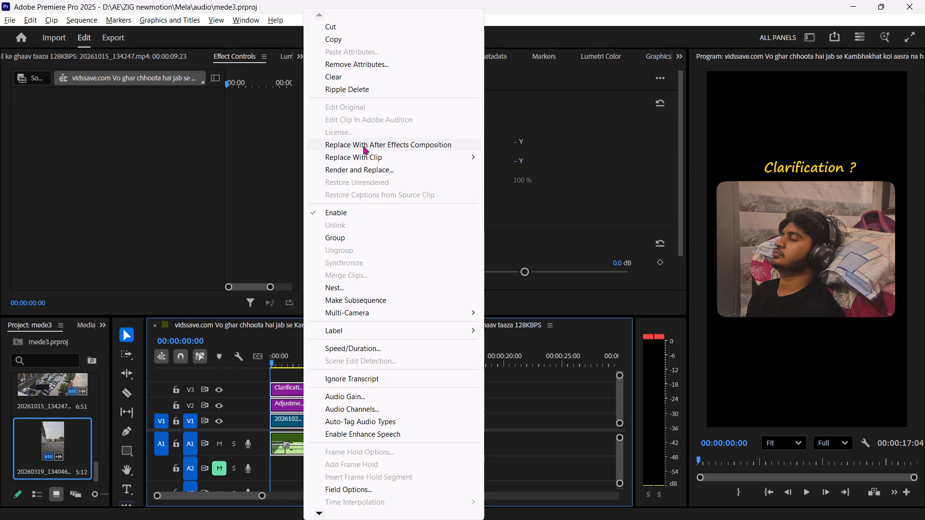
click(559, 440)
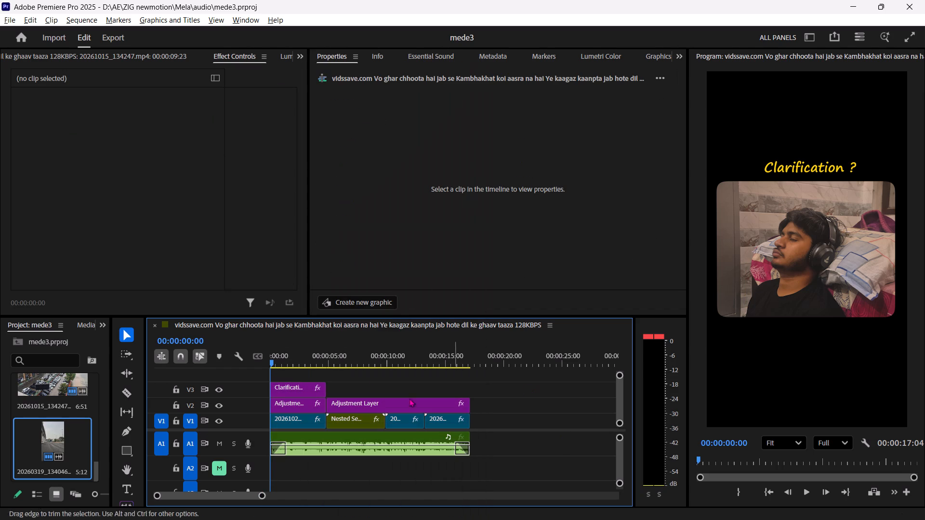
Save the project again.
key(ctrl+s)
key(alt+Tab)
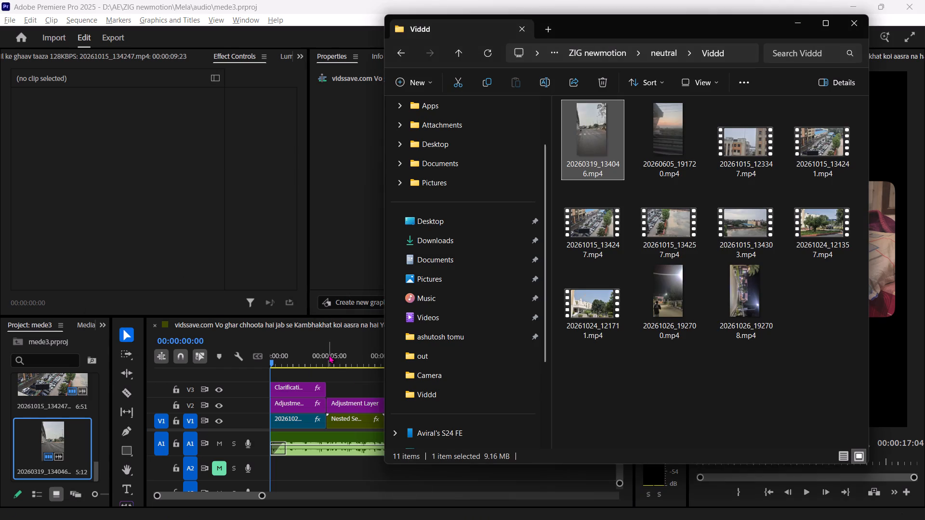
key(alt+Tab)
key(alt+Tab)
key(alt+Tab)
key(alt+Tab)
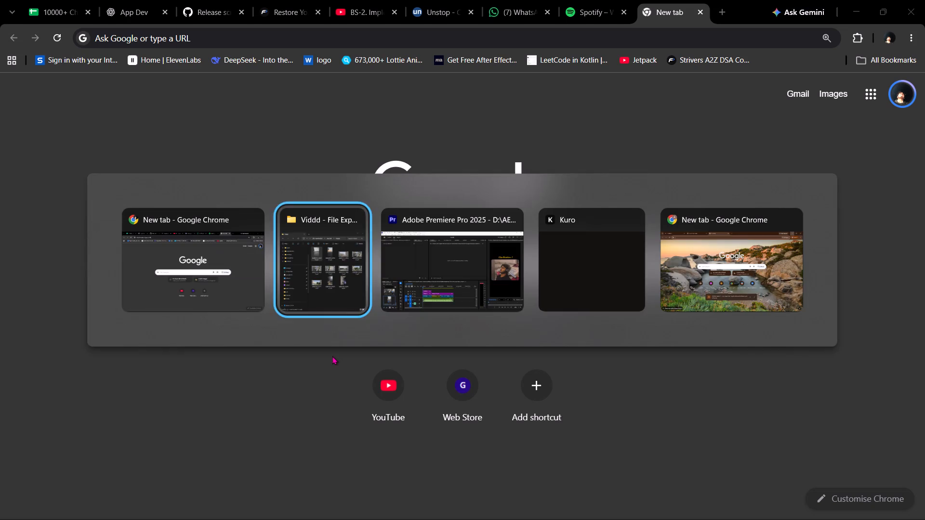